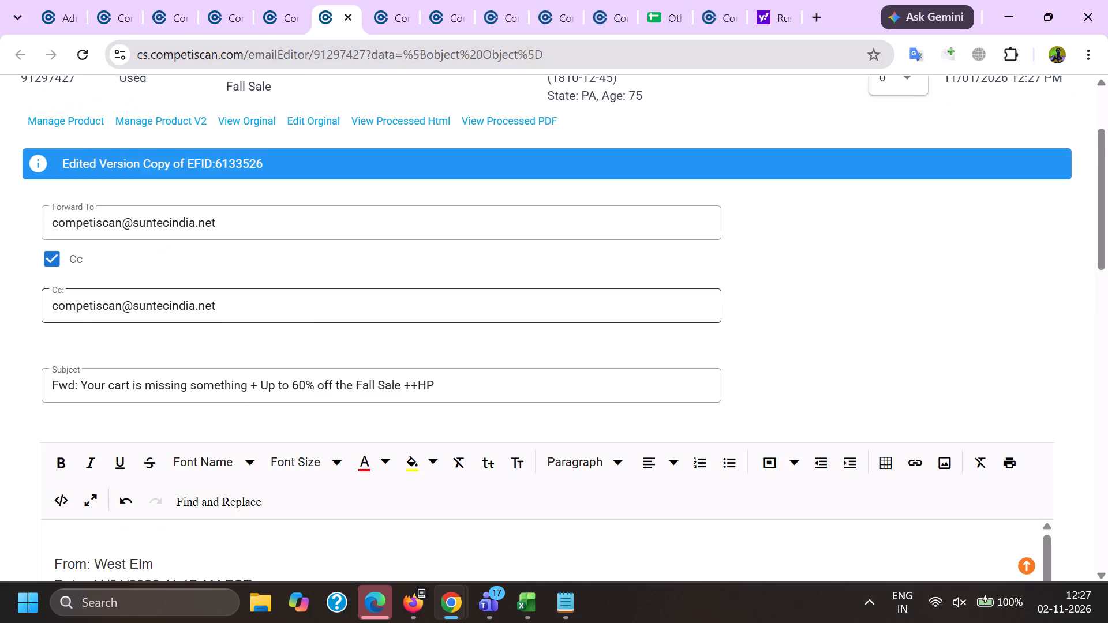
Close the finished email editor tabs and the Yahoo search tab, leaving the Other Retail Records sheet in view.
scroll(305, 317, down, 4)
triple_click(347, 16)
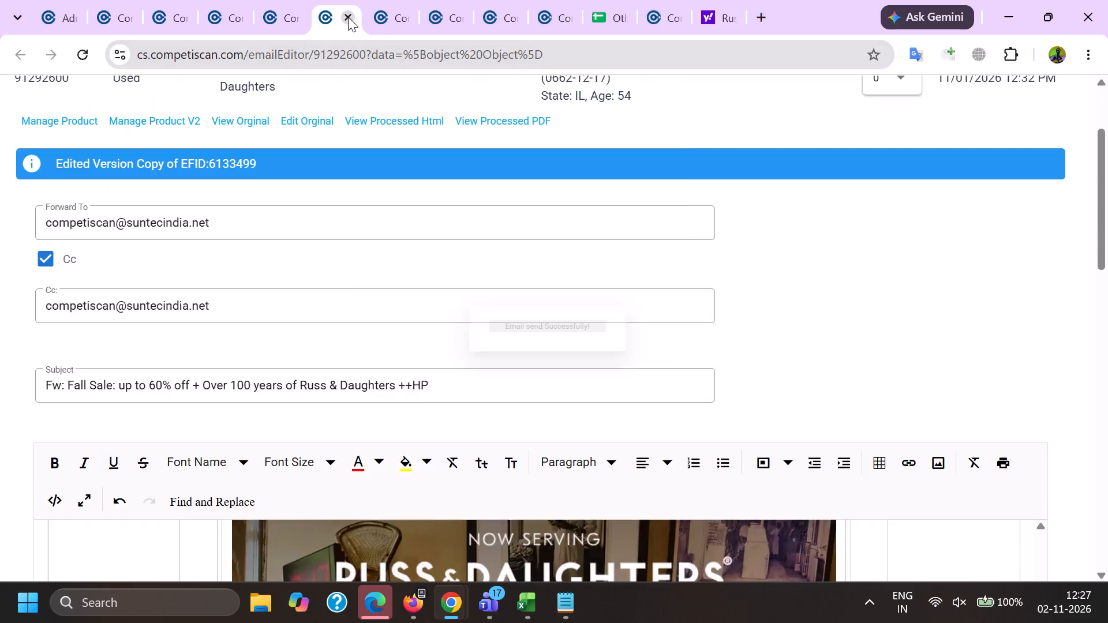
click(348, 17)
click(348, 17)
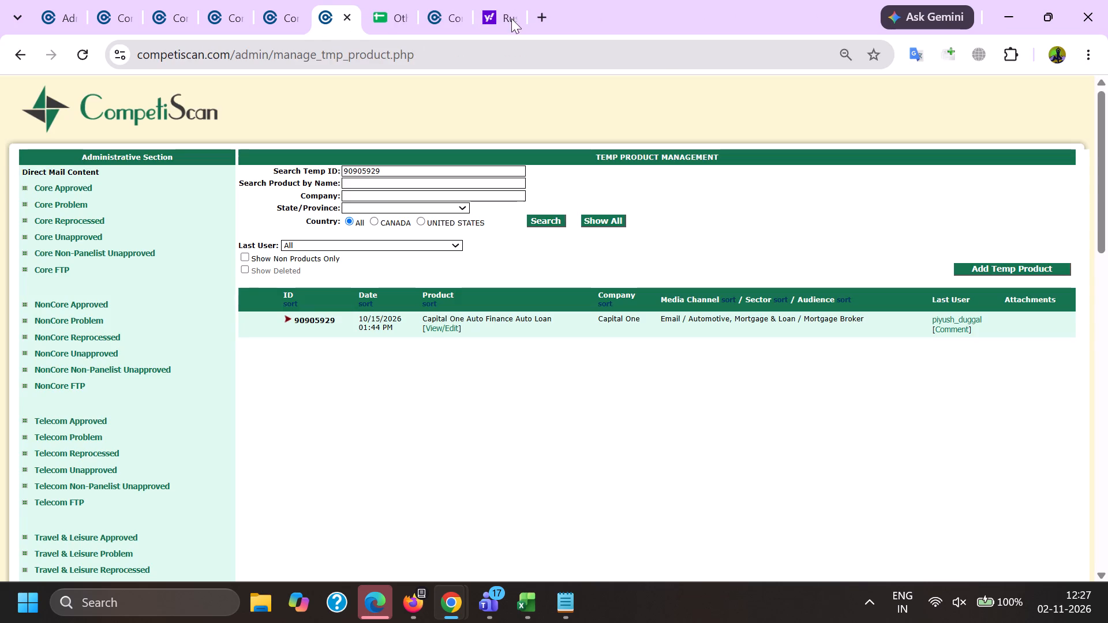
click(465, 0)
click(463, 19)
click(462, 18)
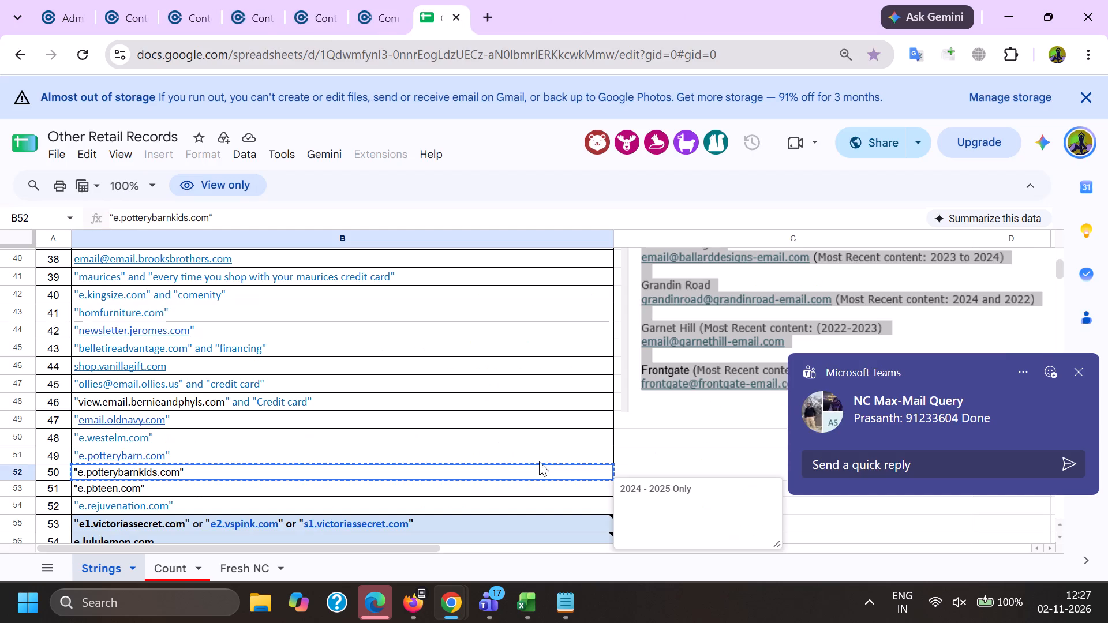
Copy the product link of temp ID 91259162 from the Excel tracker and open it in a new browser tab.
click(526, 614)
click(630, 543)
scroll(552, 392, up, 17)
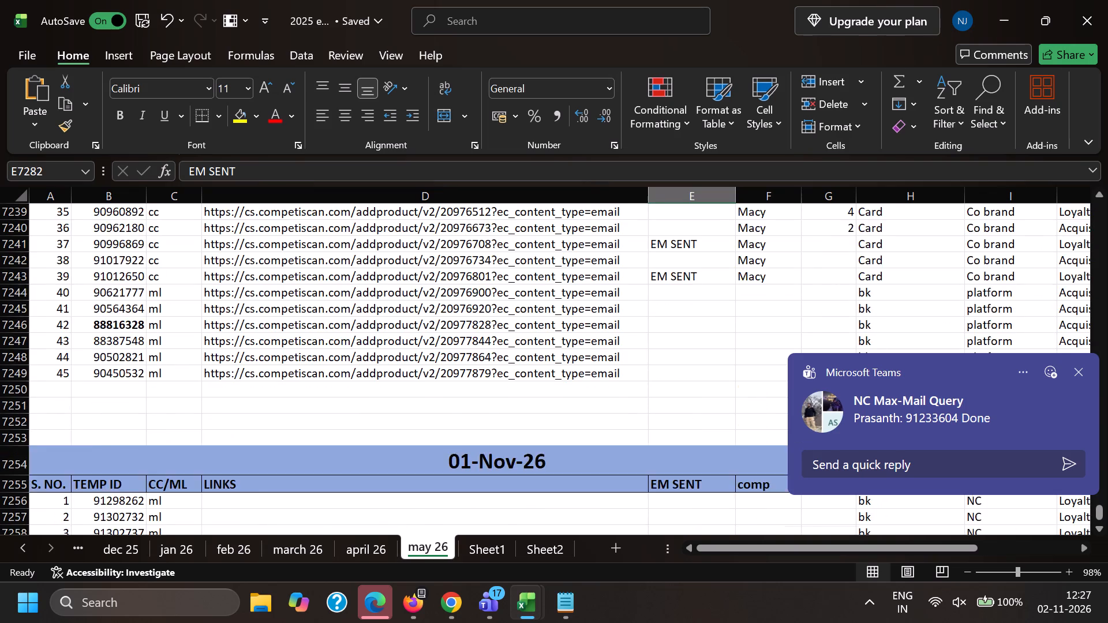
click(541, 271)
key(ctrl+c)
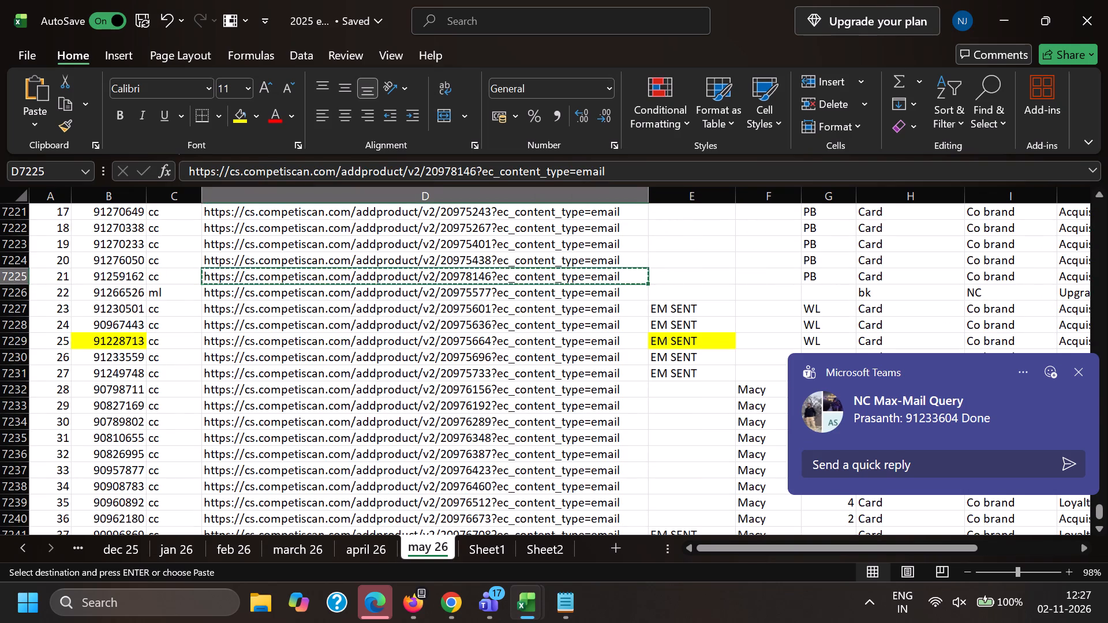
key(alt+Tab)
click(814, 12)
key(ctrl+v)
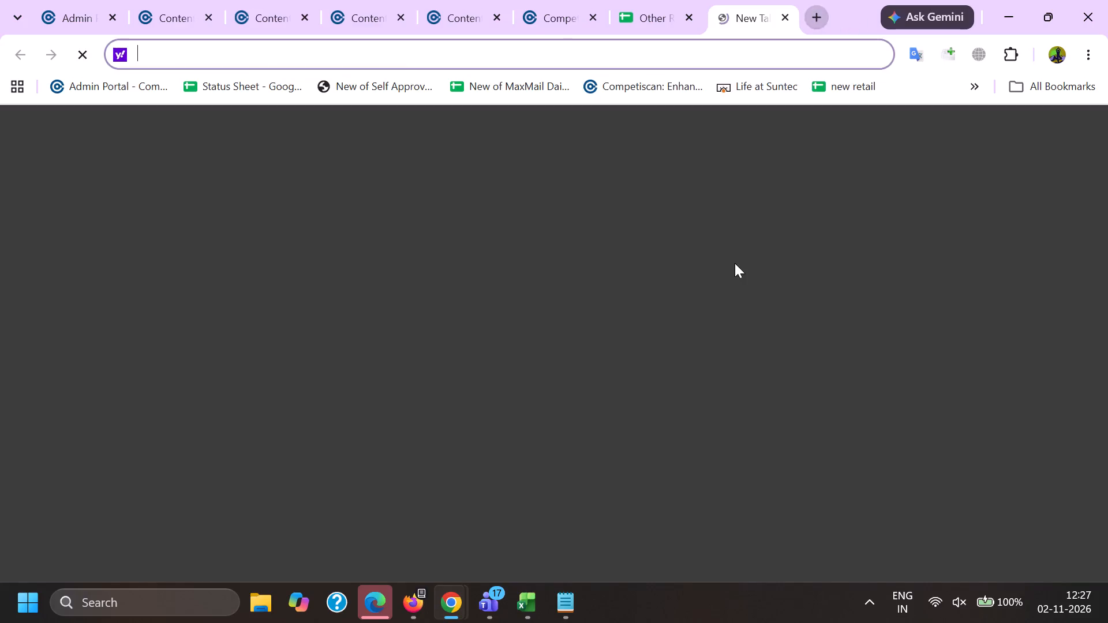
key(Return)
Copy temp ID 83930063 from its email editor page into serial 28 of the 01-Nov-26 Excel list and mark it cc.
click(285, 0)
scroll(138, 401, up, 8)
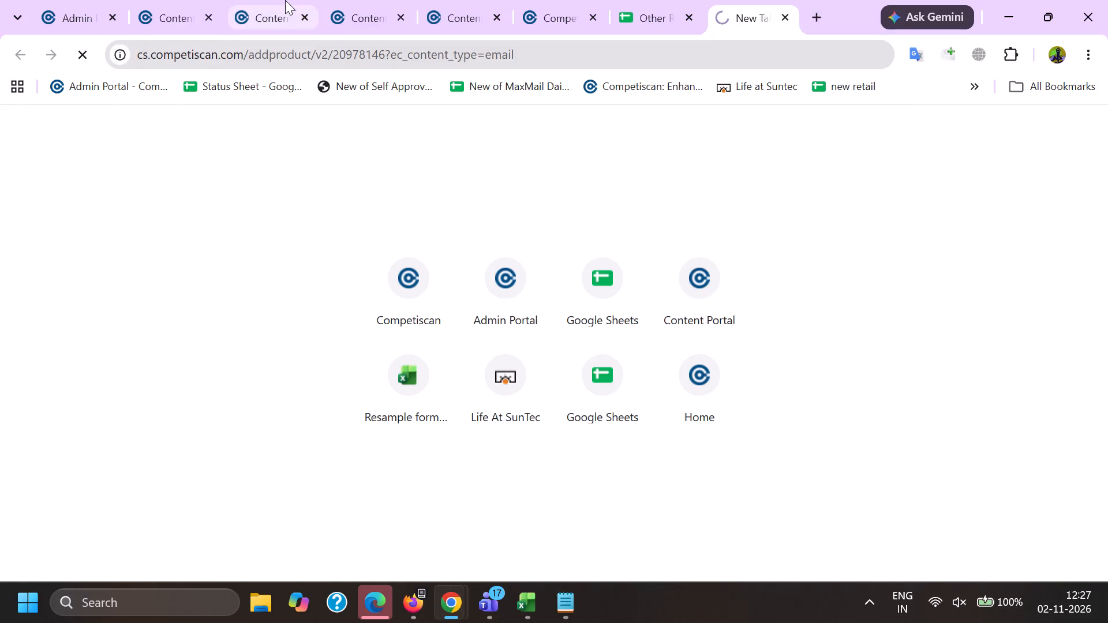
double_click(155, 216)
double_click(330, 55)
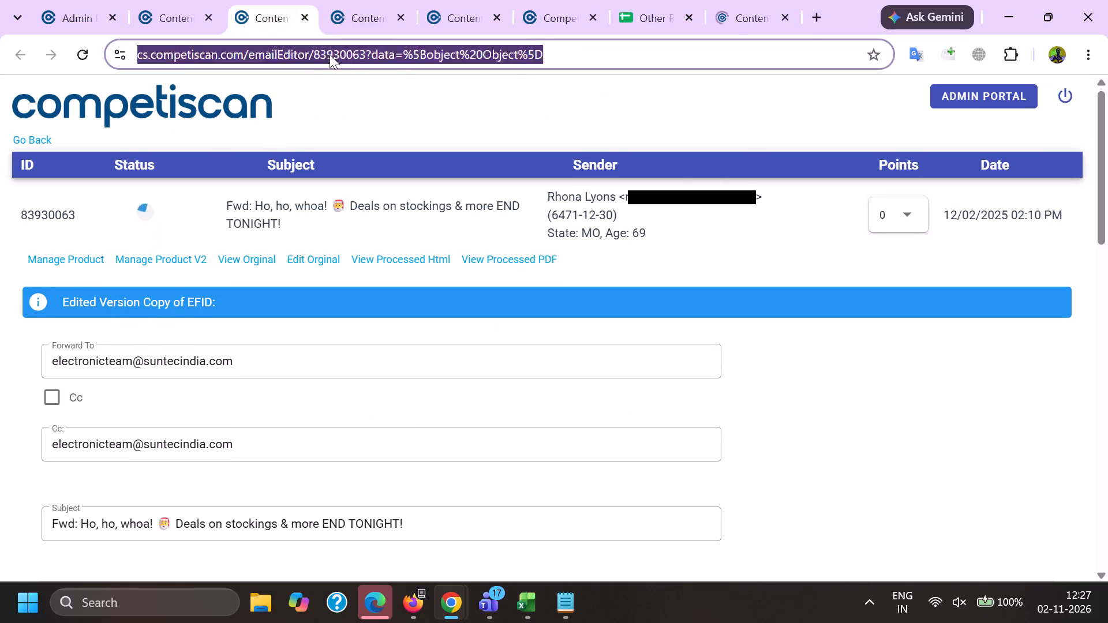
key(ctrl+c)
click(540, 616)
click(671, 537)
scroll(68, 246, down, 10)
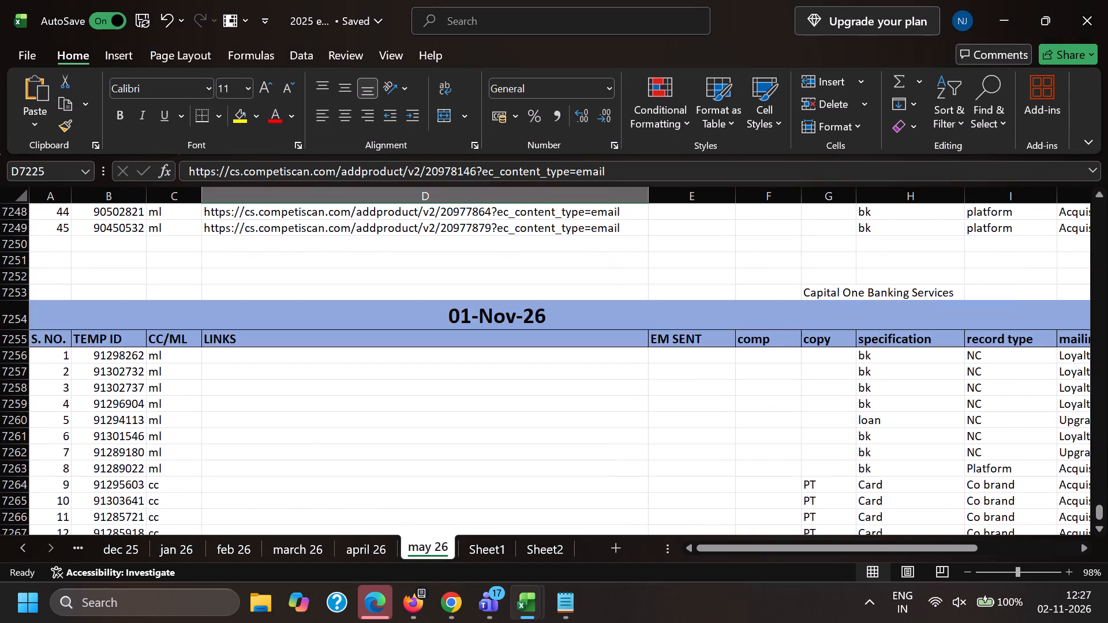
scroll(154, 471, down, 8)
click(105, 337)
key(ctrl+v)
click(161, 342)
key(c)
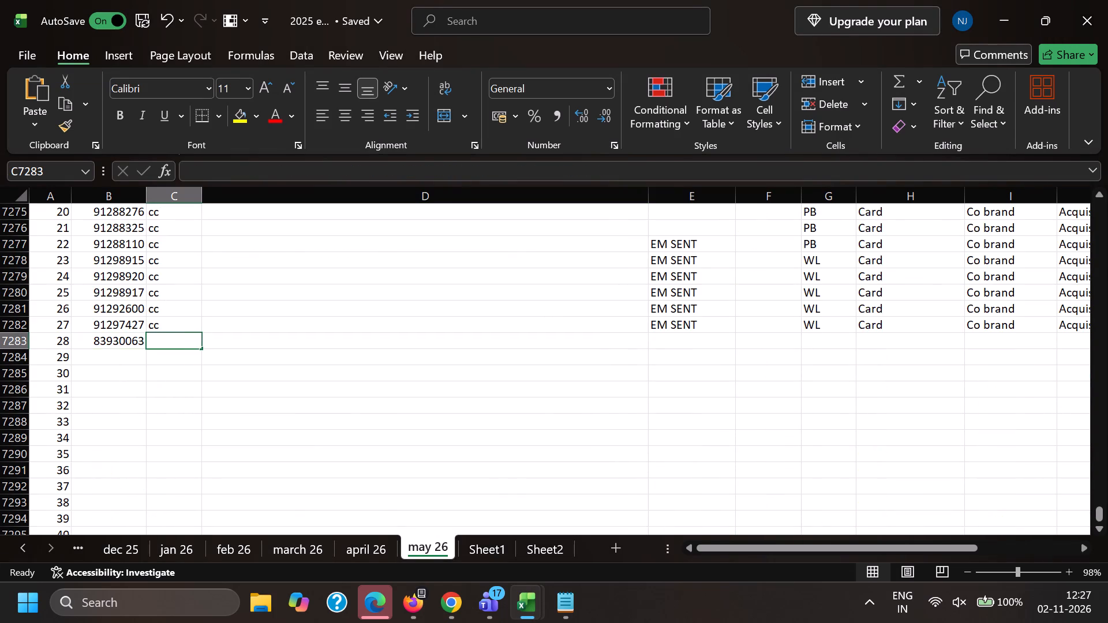
key(c)
key(Right)
key(Right)
key(Right)
key(Right)
key(Right)
key(Left)
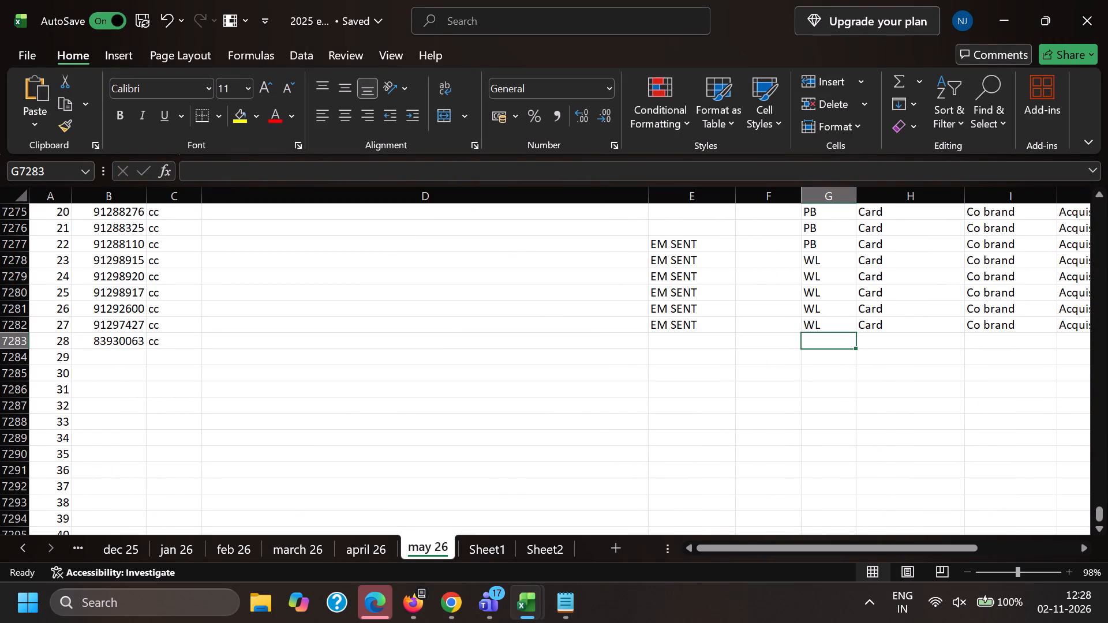
key(p)
key(k)
key(Right)
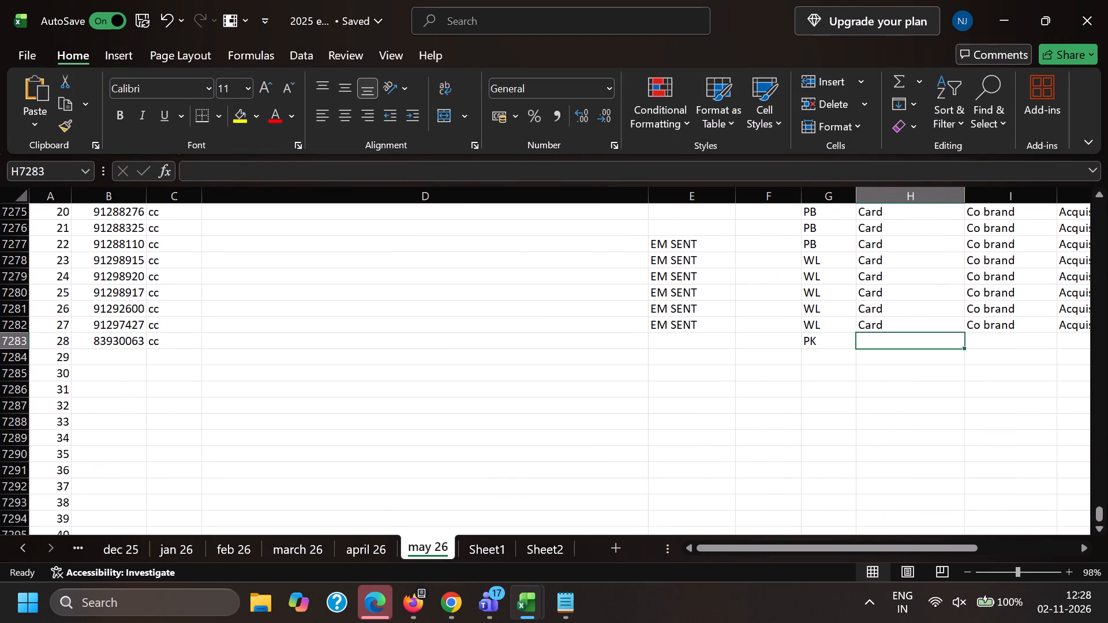
scroll(167, 344, up, 3)
click(825, 289)
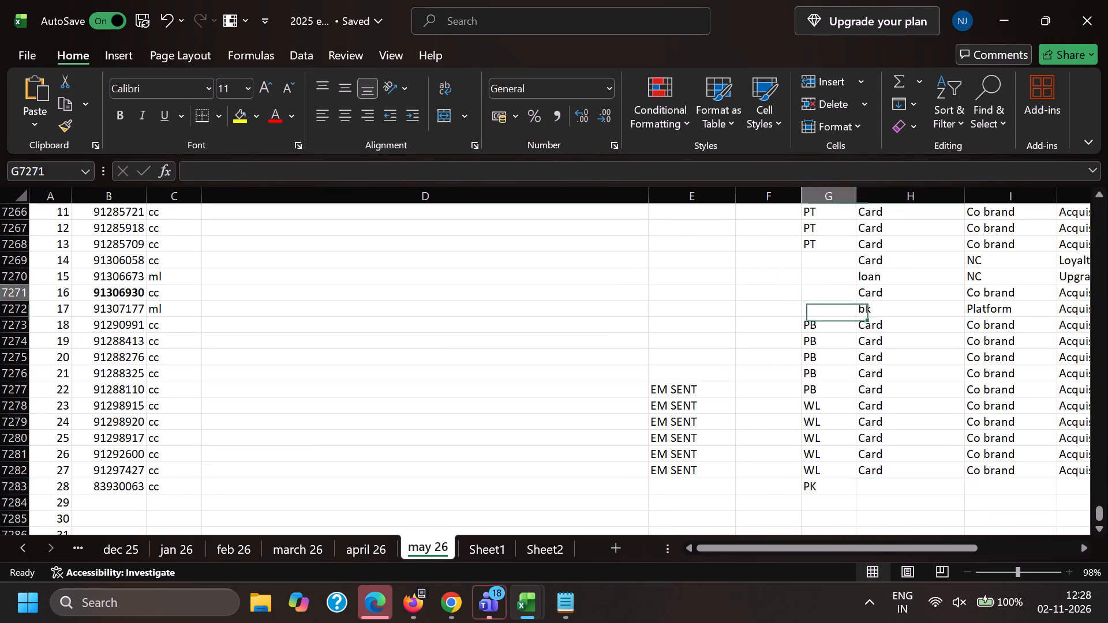
key(p)
key(k)
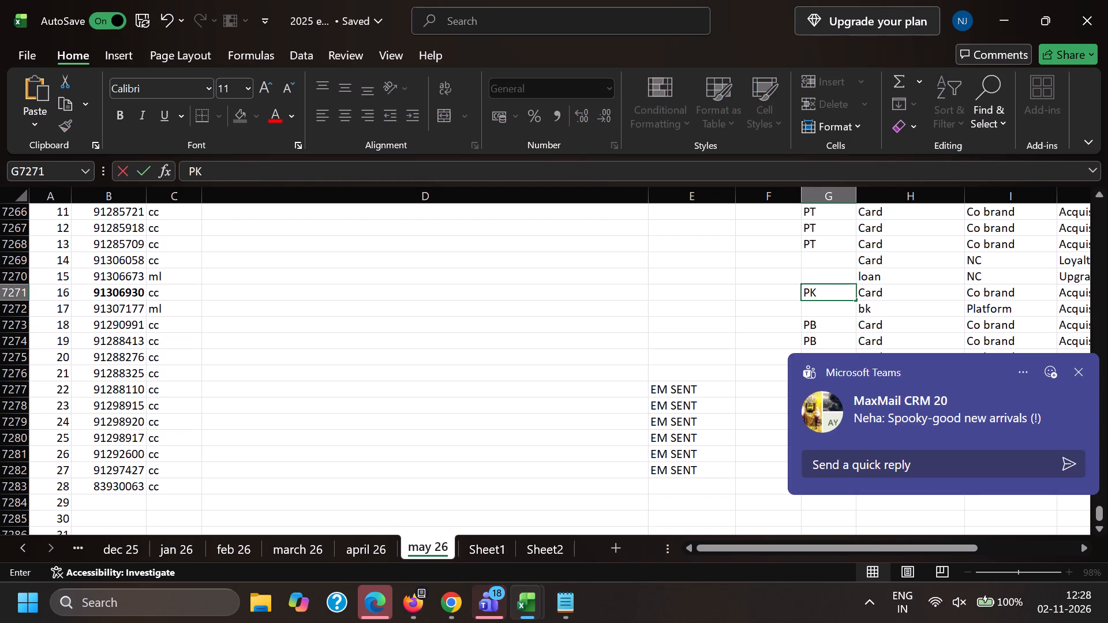
key(Down)
key(Down)
key(Down)
key(Down)
key(Down)
key(Down)
key(Down)
key(Down)
key(Down)
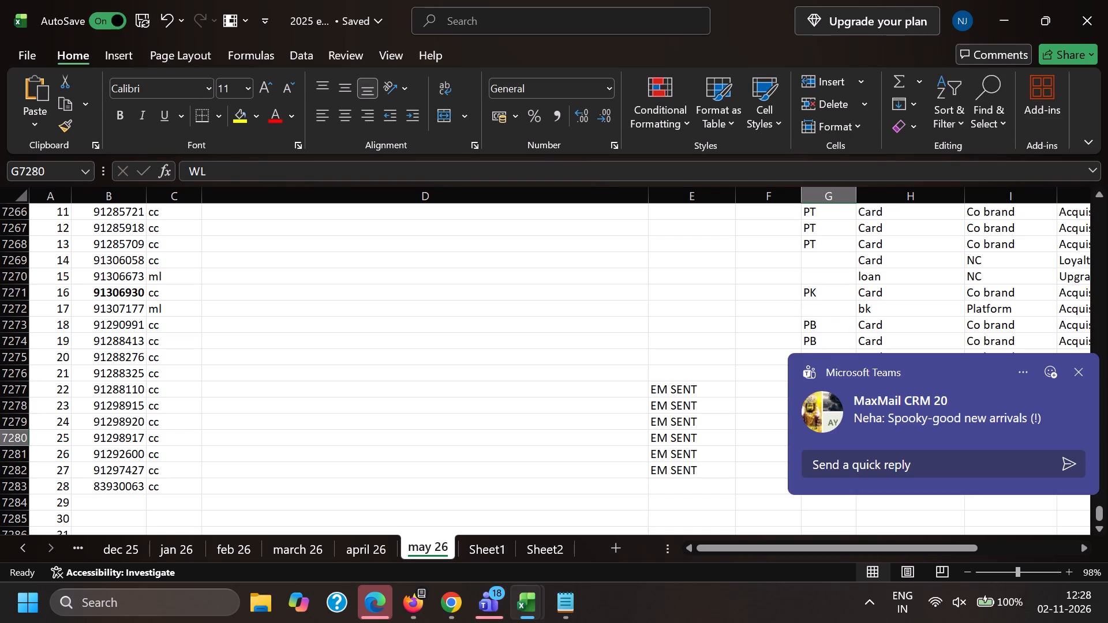
key(Down)
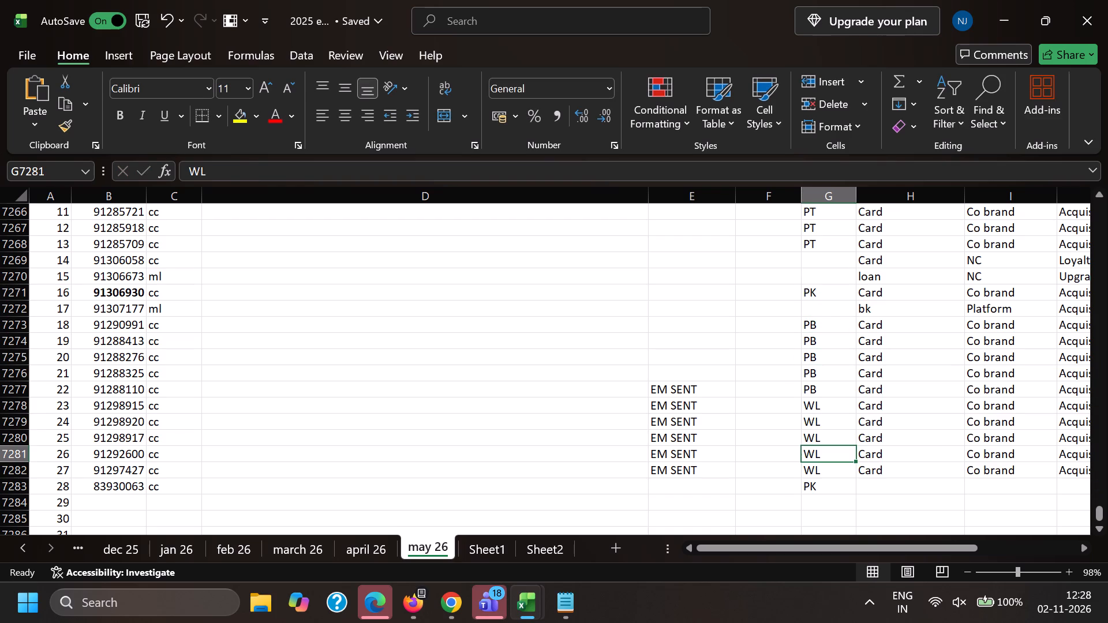
Copy the Card, Co brand and Acquisition entries from serial 27 into the serial 28 row.
scroll(814, 391, down, 1)
click(894, 435)
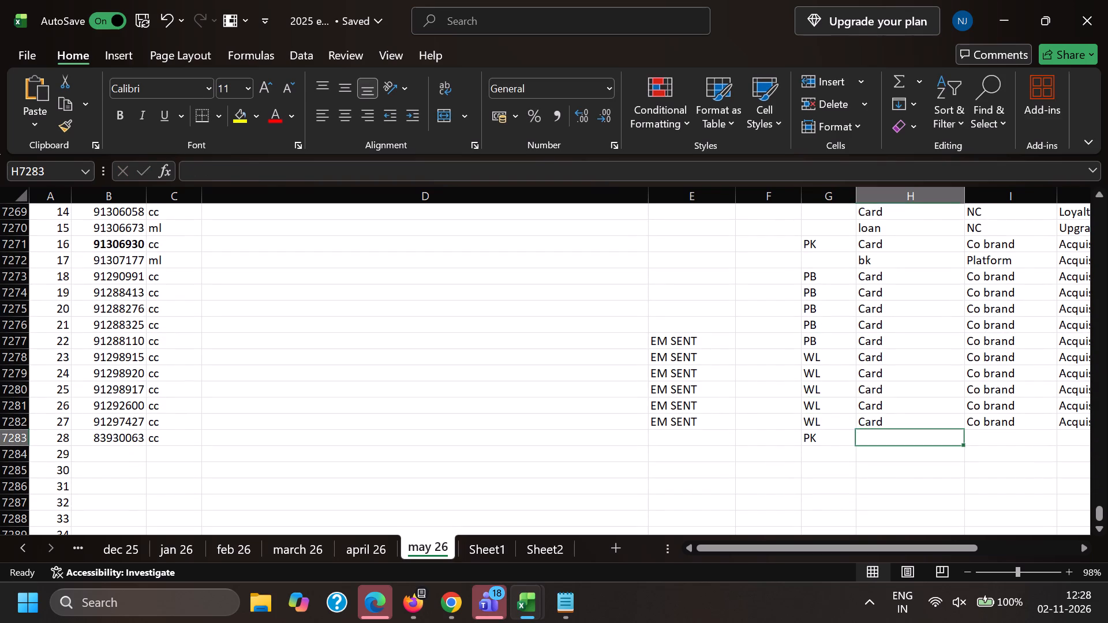
key(Up)
key(shift+Right)
key(shift+Right)
key(ctrl+c)
key(Down)
key(ctrl+v)
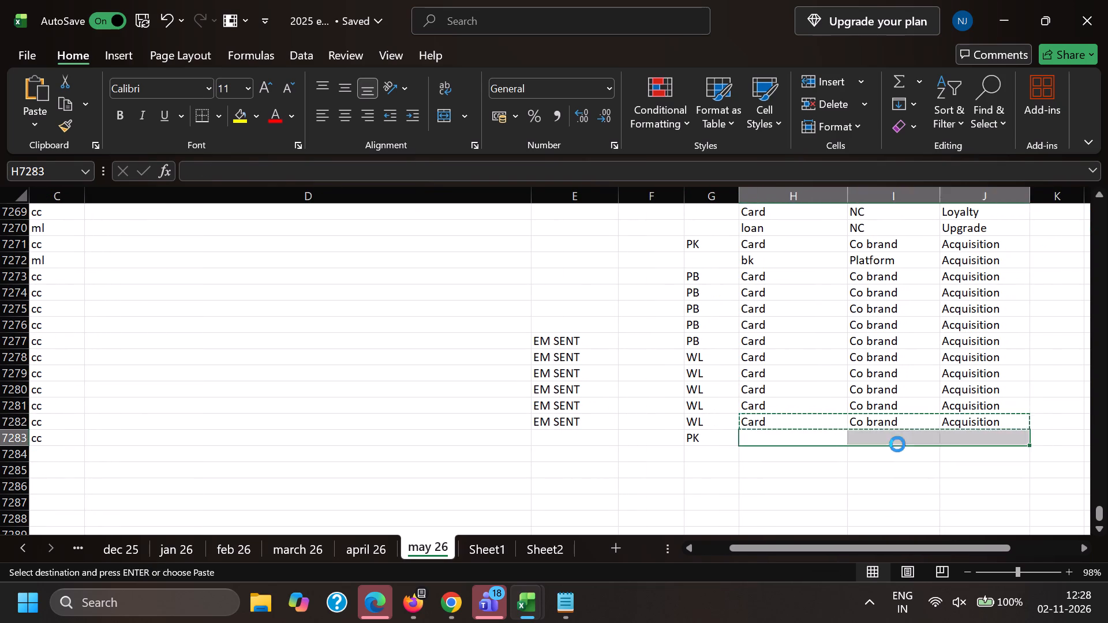
Copy the PK, Card, Co brand and Acquisition entries from serial 28 into the serial 29 and 30 rows.
key(Left)
key(shift+Right)
key(shift+Right)
key(shift+Right)
key(ctrl+c)
key(Down)
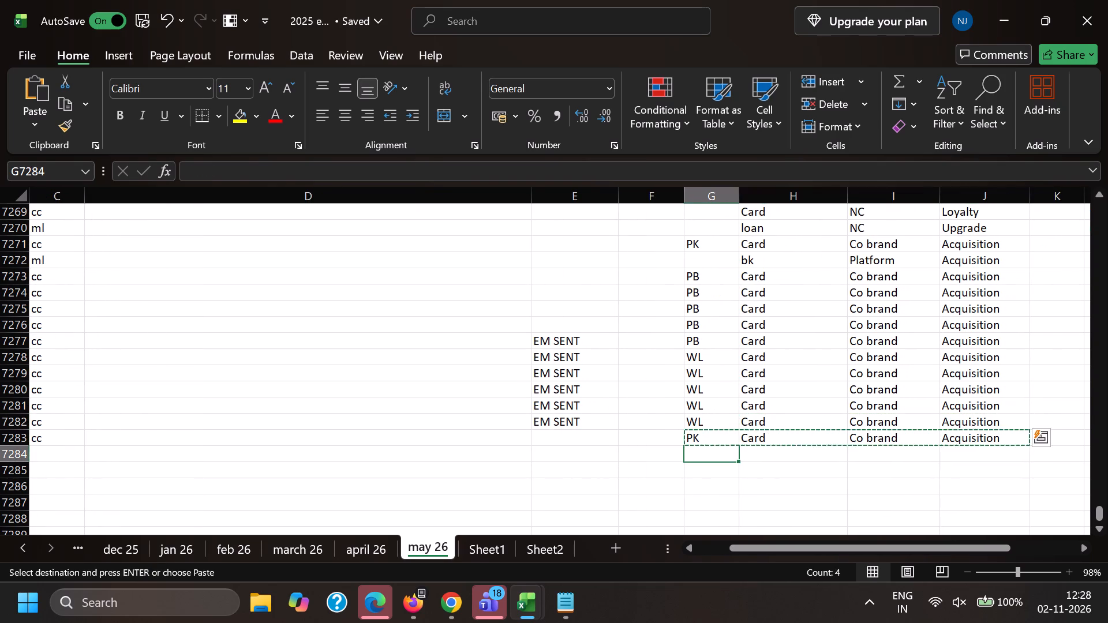
key(ctrl+v)
key(ctrl+Down)
key(ctrl+Up)
key(Down)
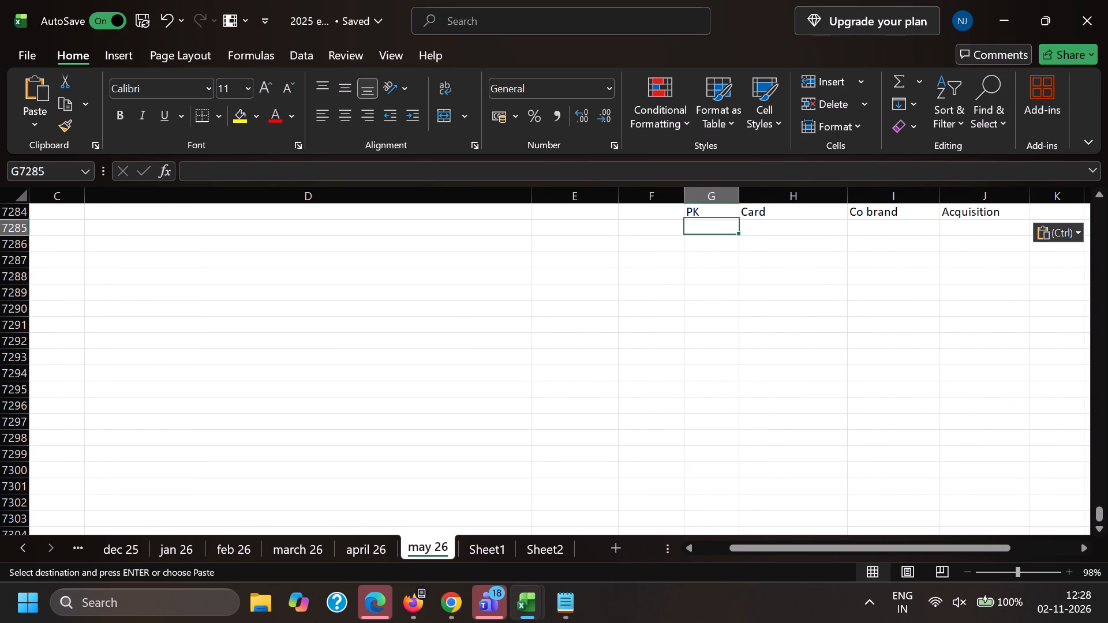
key(ctrl+v)
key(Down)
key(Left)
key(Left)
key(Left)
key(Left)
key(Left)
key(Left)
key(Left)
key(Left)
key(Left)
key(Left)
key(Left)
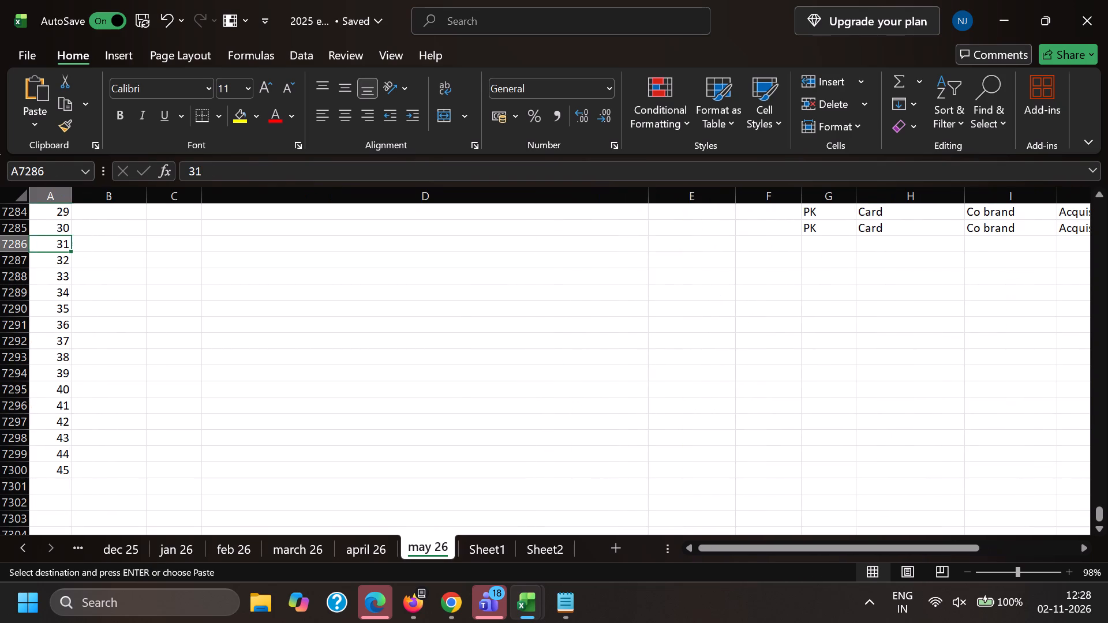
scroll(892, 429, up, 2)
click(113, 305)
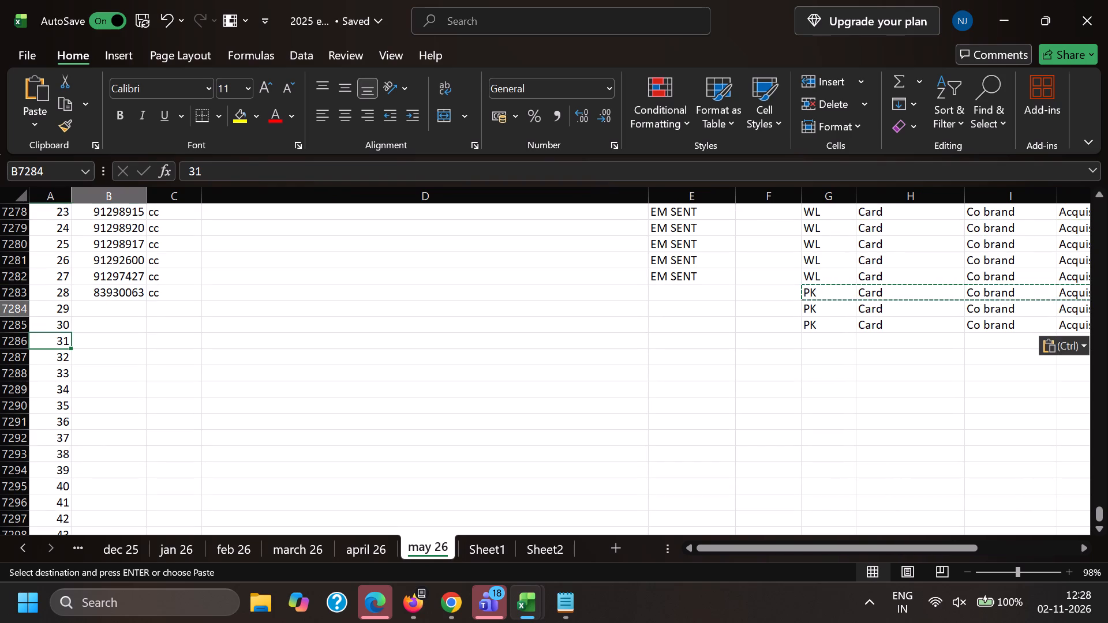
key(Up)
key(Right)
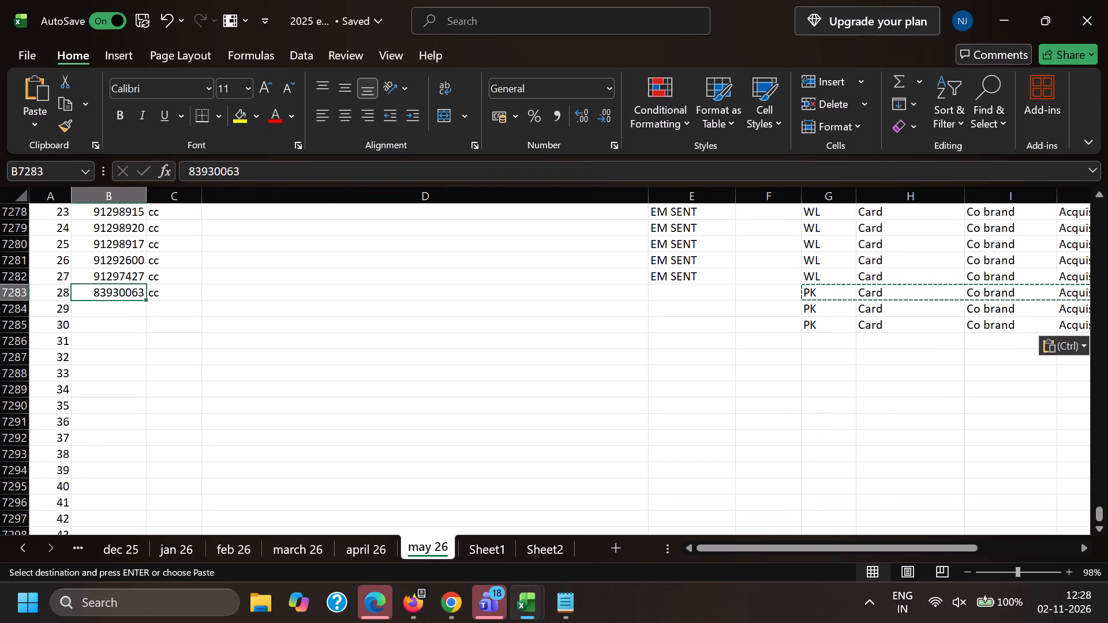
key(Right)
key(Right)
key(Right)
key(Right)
key(alt+Tab)
scroll(243, 173, down, 2)
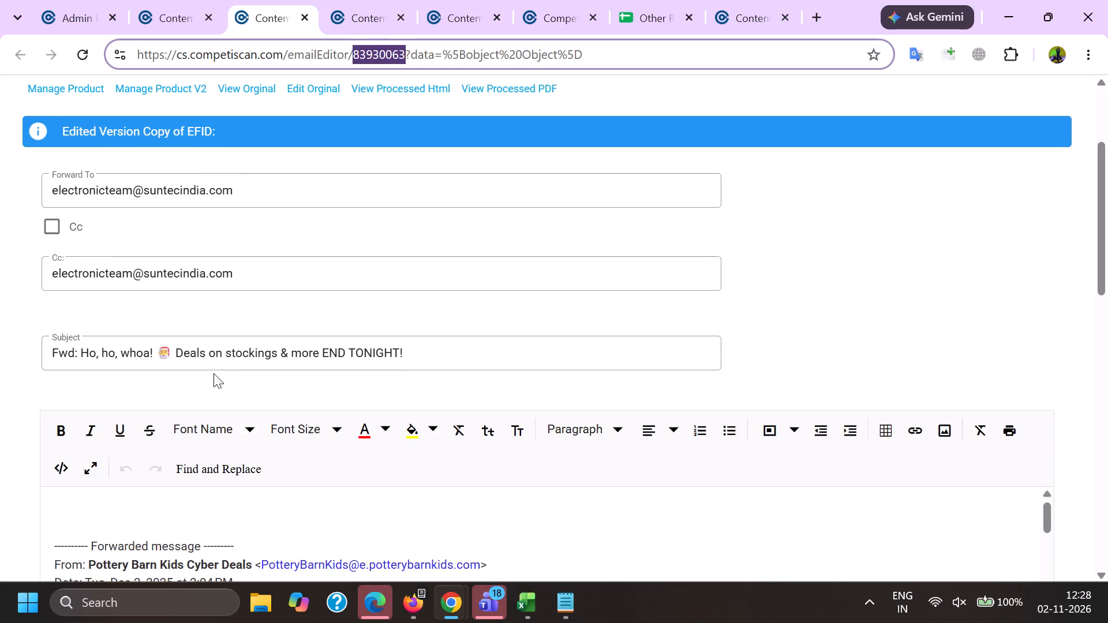
scroll(194, 250, down, 1)
drag(261, 389, 0, 360)
key(BackSpace)
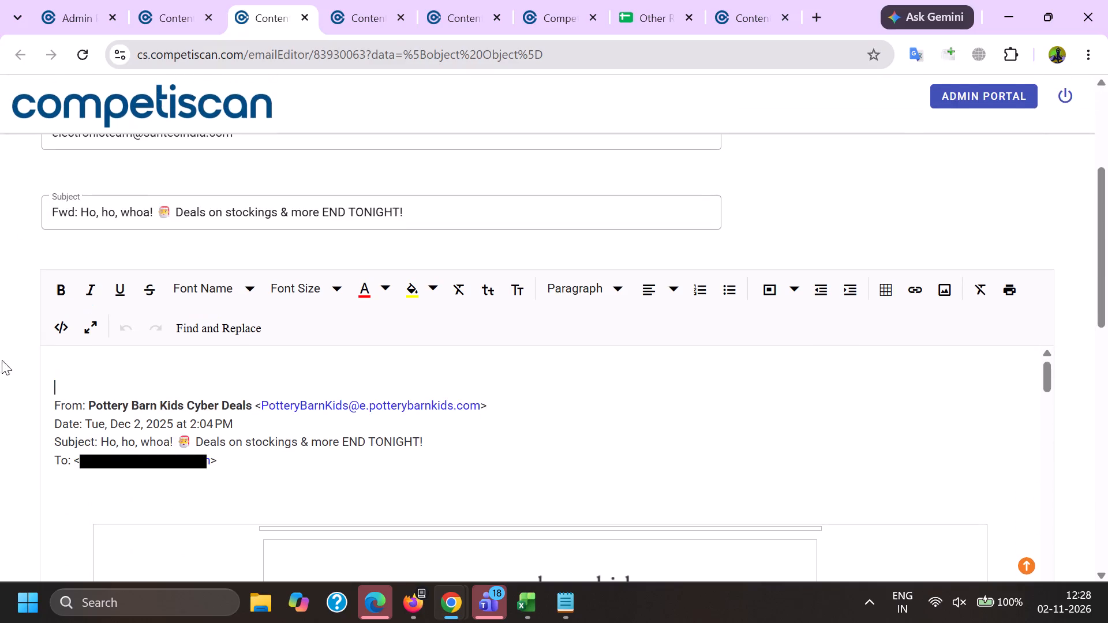
drag(261, 410, 273, 408)
drag(273, 408, 546, 399)
key(BackSpace)
key(BackSpace)
drag(424, 487, 50, 451)
key(BackSpace)
Remove the link from the Pottery Barn Kids App banner image in the email body.
scroll(269, 243, down, 3)
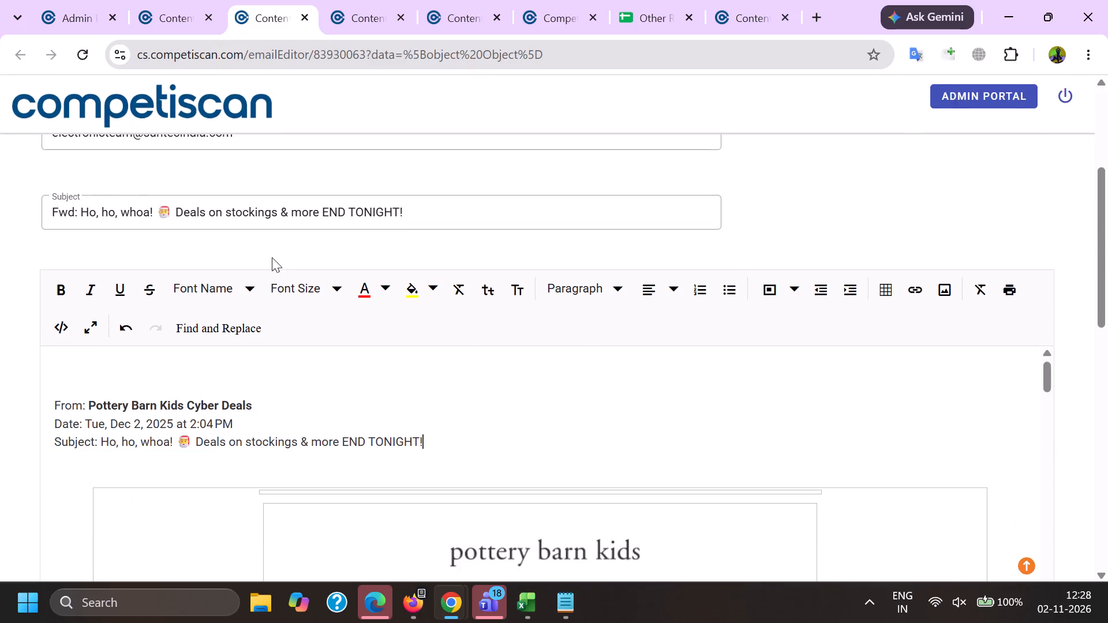
scroll(272, 257, down, 20)
scroll(272, 257, down, 20)
scroll(272, 257, down, 20)
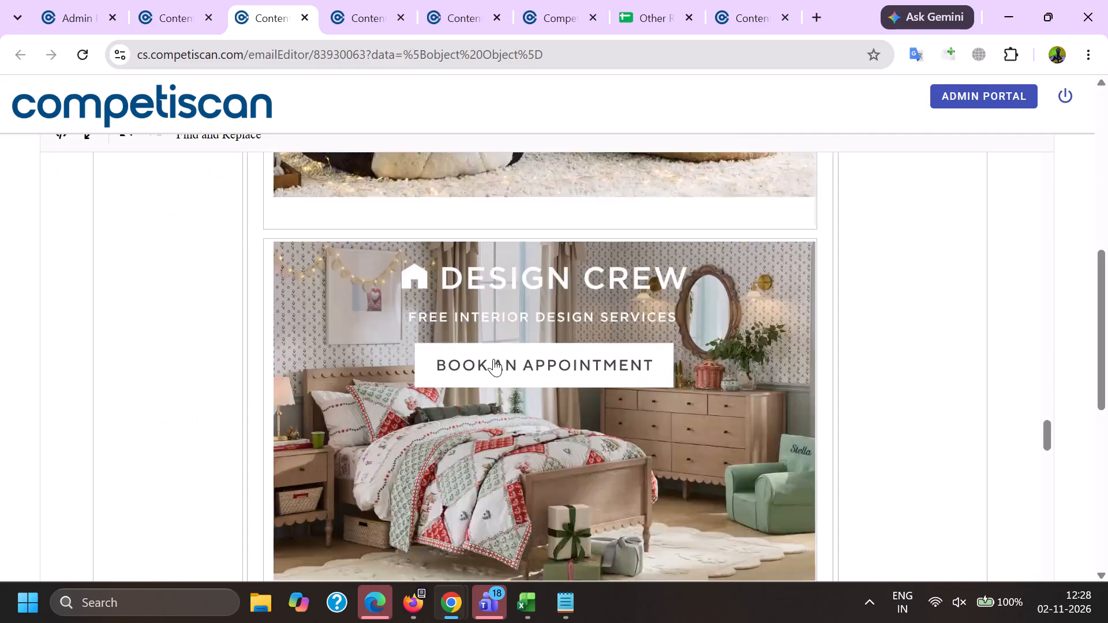
scroll(493, 359, down, 20)
click(522, 382)
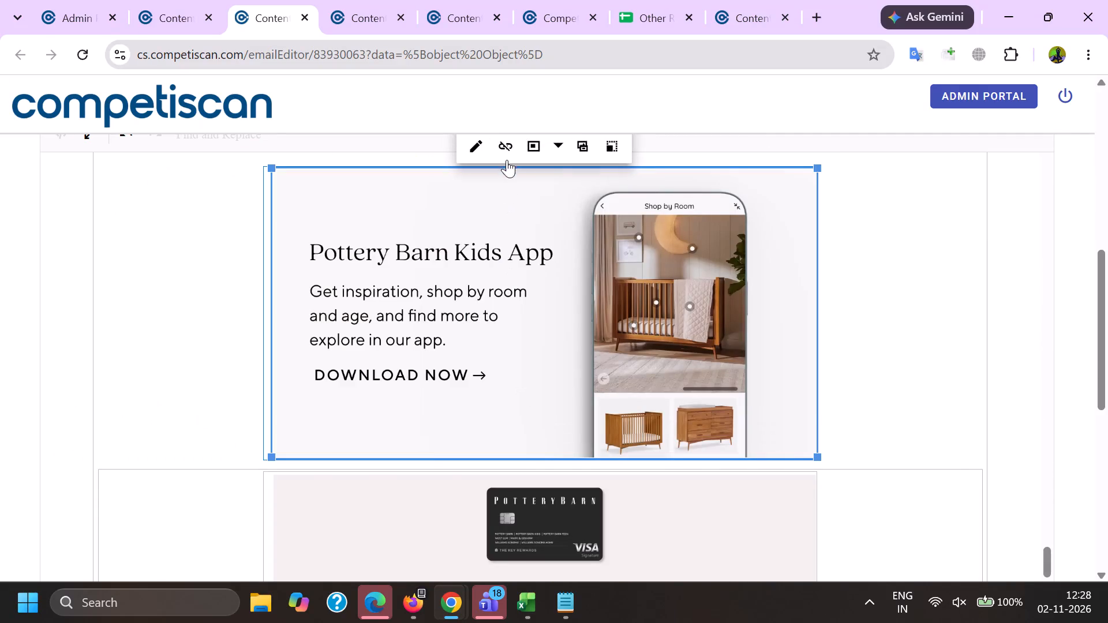
click(506, 155)
Delete the brand's email address and the recipient's email address from the email footer text.
scroll(502, 331, down, 5)
scroll(402, 381, down, 5)
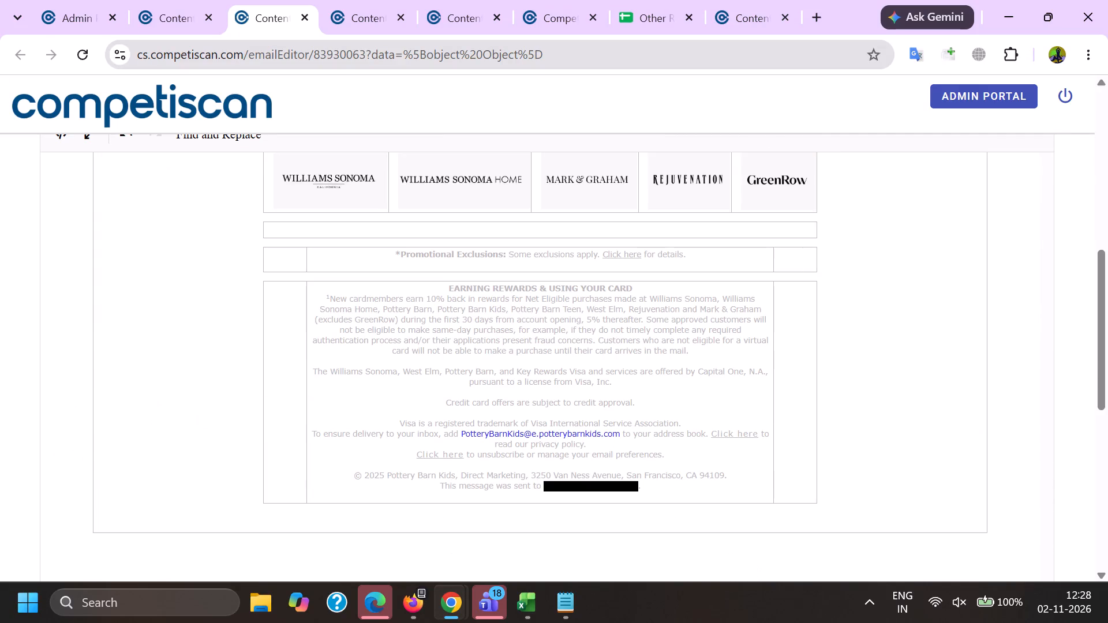
drag(461, 434, 622, 435)
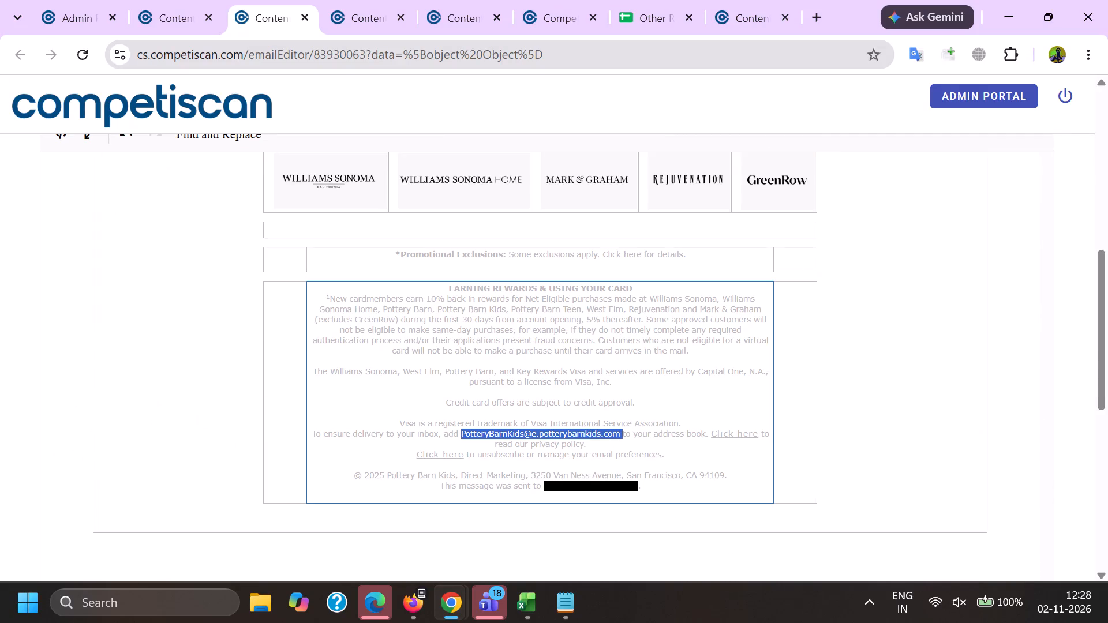
key(BackSpace)
drag(546, 474, 633, 481)
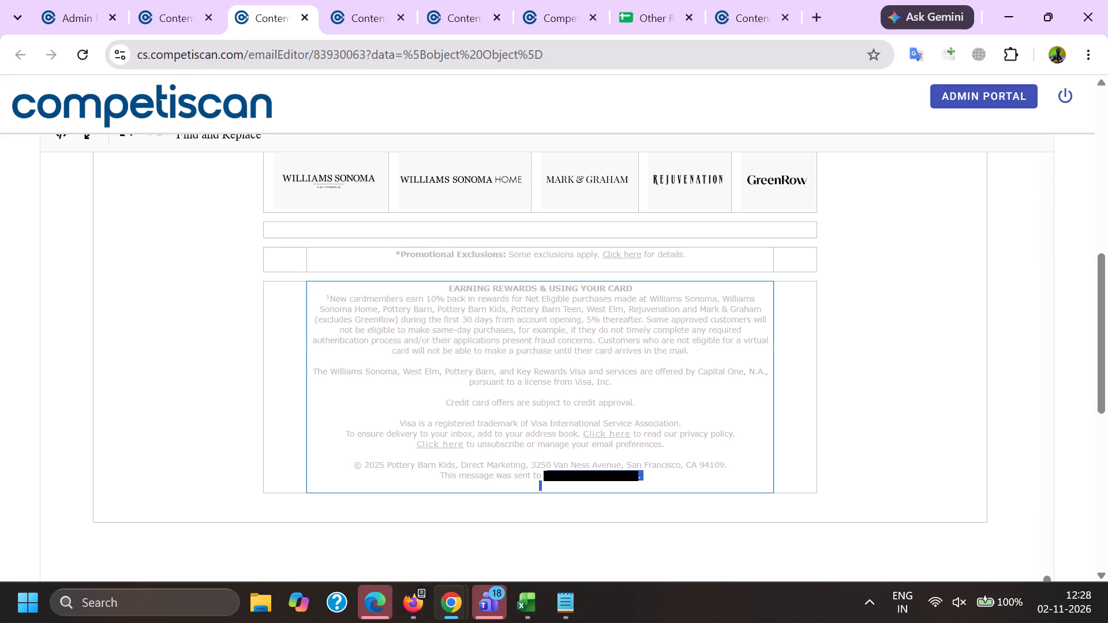
drag(633, 481, 638, 478)
key(BackSpace)
key(BackSpace)
Remove the link from the unsubscribe "Click here" text in the email footer.
click(436, 446)
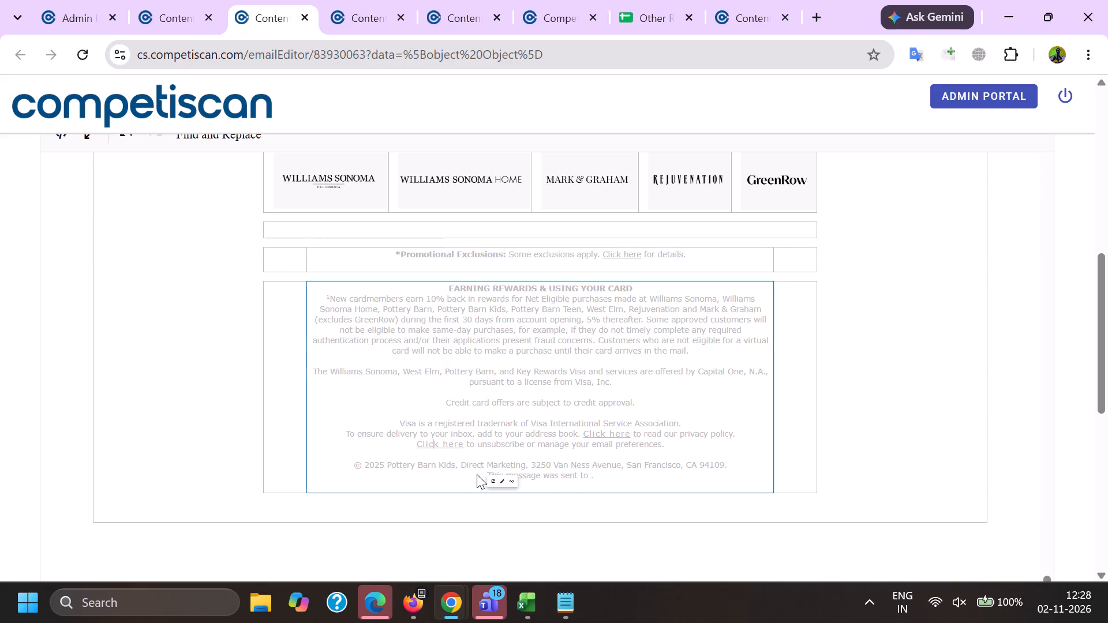
click(530, 476)
scroll(499, 431, down, 10)
click(442, 428)
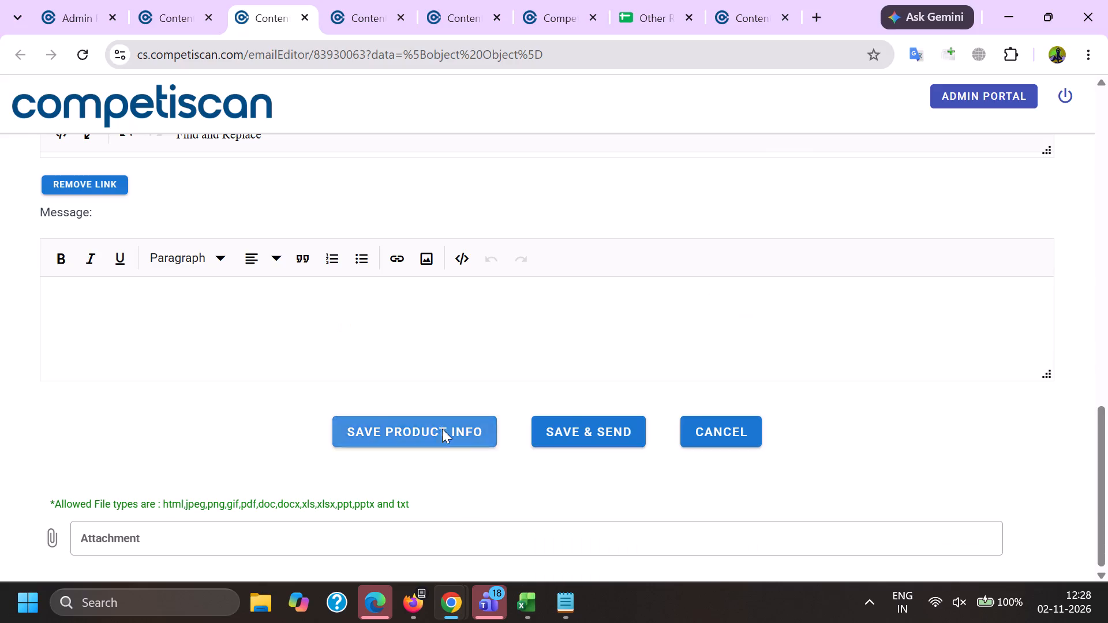
click(557, 361)
click(333, 0)
click(298, 0)
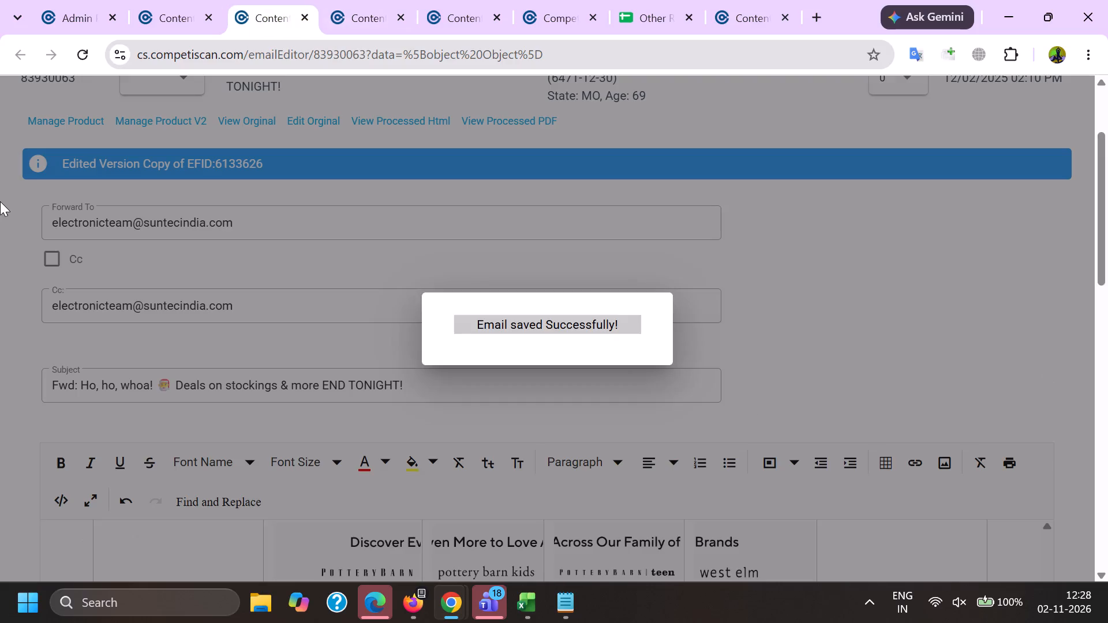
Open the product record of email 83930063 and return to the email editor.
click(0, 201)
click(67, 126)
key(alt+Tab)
Delete the sender's name signature below the footer at the end of the email body.
scroll(152, 267, down, 5)
click(164, 352)
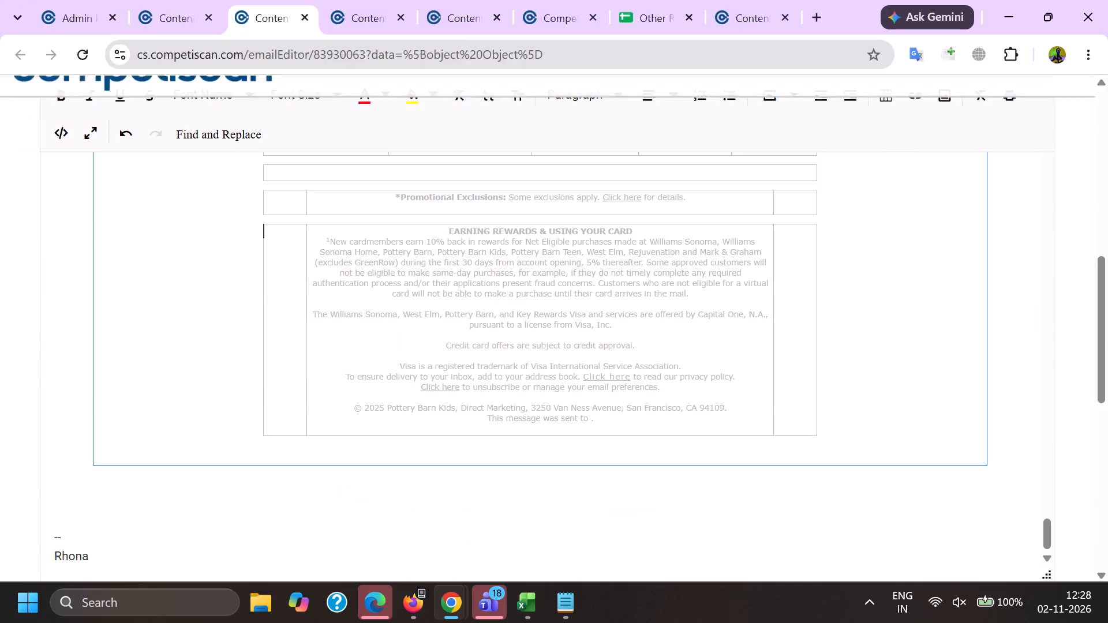
scroll(74, 456, down, 2)
drag(58, 359, 172, 381)
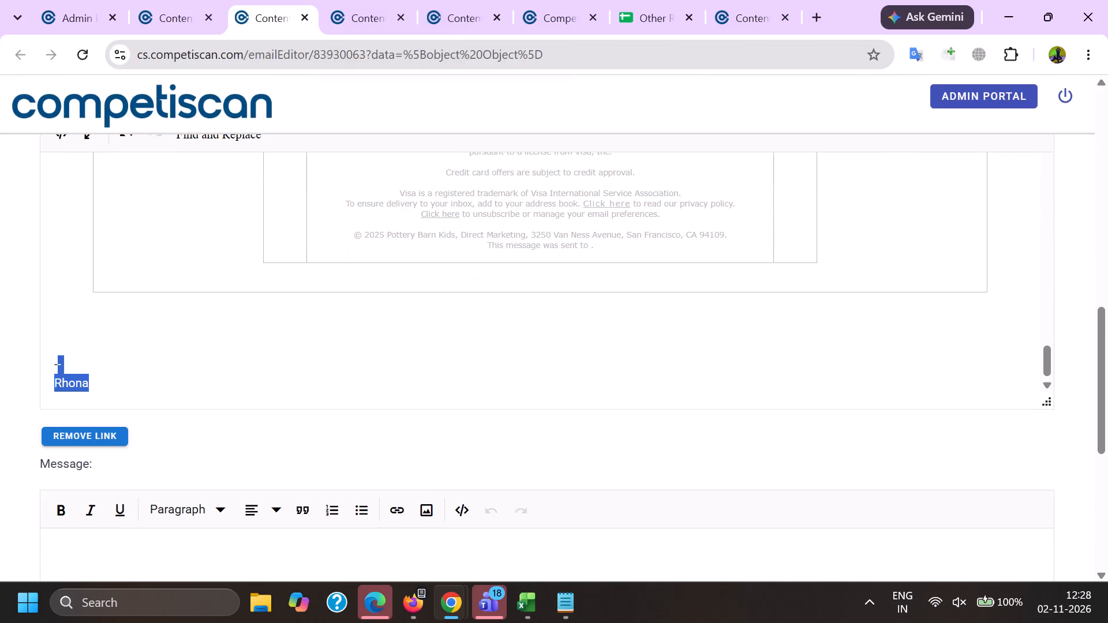
key(BackSpace)
key(BackSpace)
key(BackSpace)
scroll(442, 334, down, 5)
scroll(432, 369, up, 1)
scroll(432, 376, down, 6)
click(425, 296)
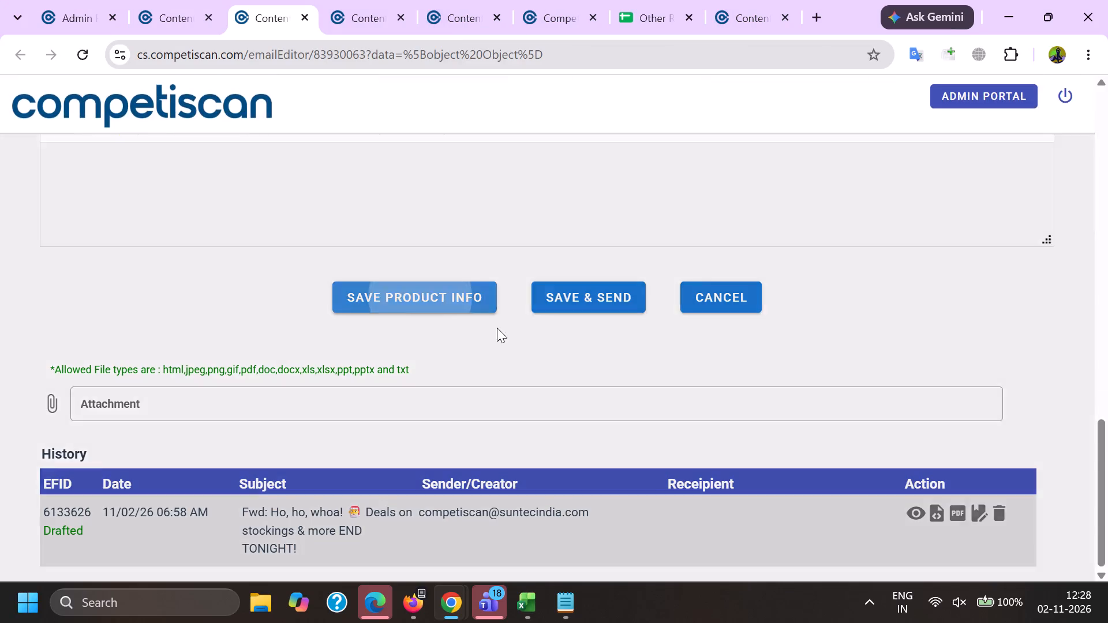
click(567, 345)
Open the product record of email 83930063 in its own window and return to the email editor.
click(357, 0)
click(309, 0)
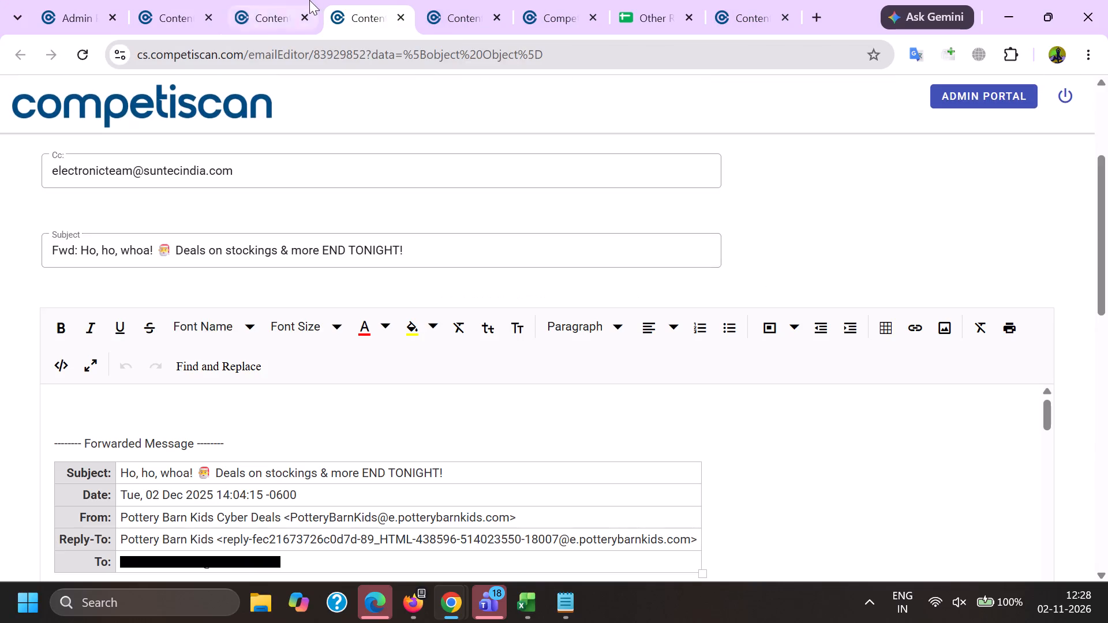
drag(0, 319, 8, 287)
click(76, 120)
key(alt+Tab)
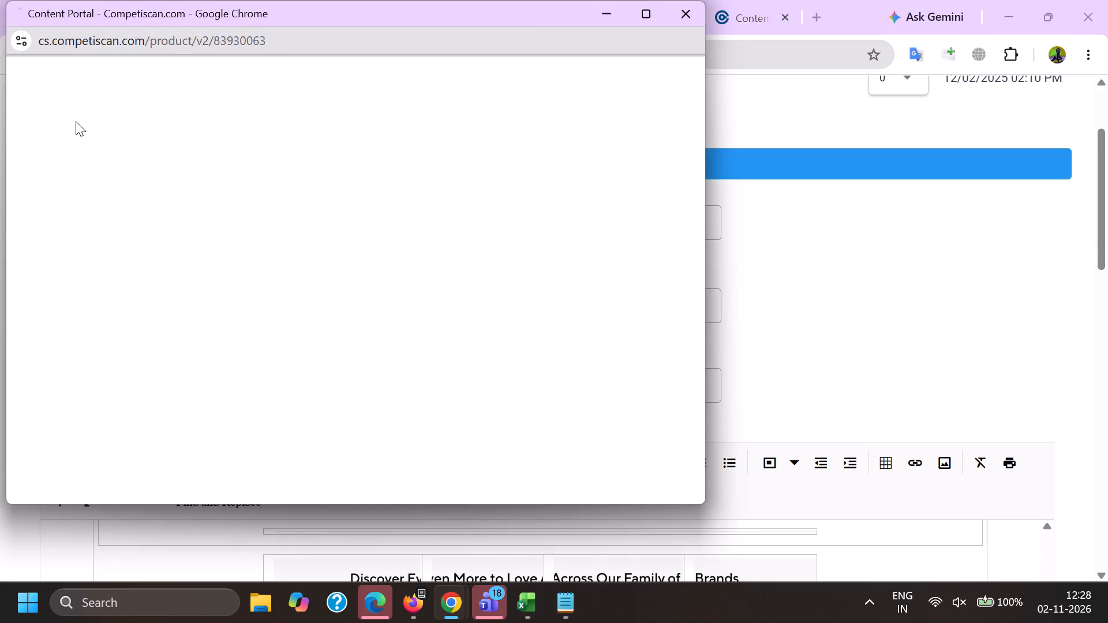
Check the status of the same-subject emails 83929852 and 83940832.
scroll(236, 260, up, 5)
click(378, 0)
scroll(242, 290, up, 11)
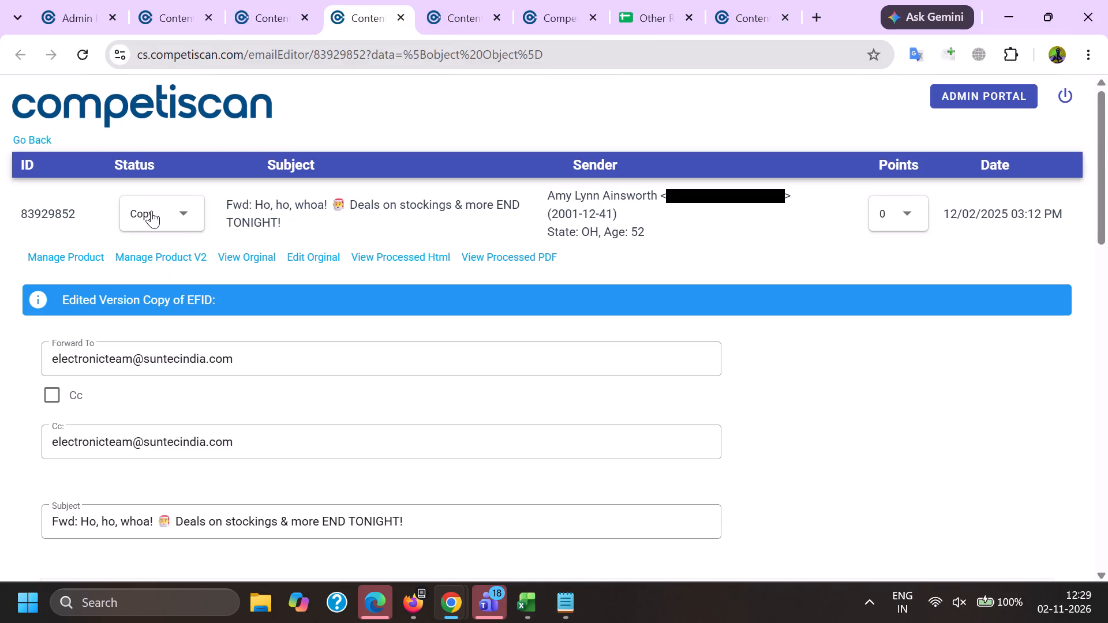
double_click(148, 207)
click(442, 0)
scroll(154, 235, up, 6)
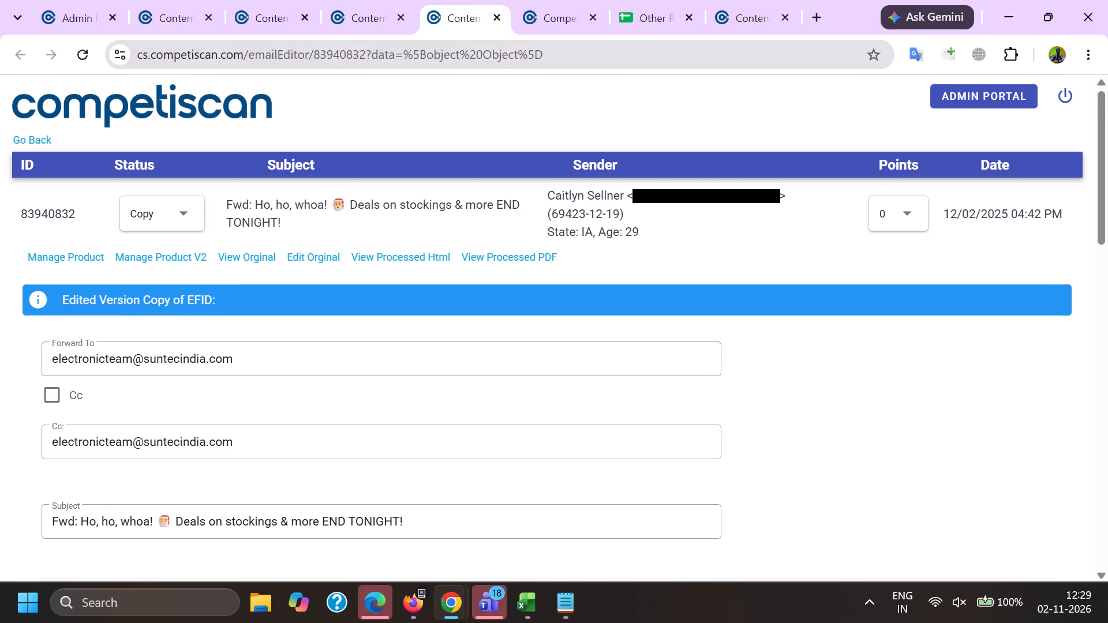
double_click(166, 211)
Copy the brand name Pottery Barn Kids from the From line at the top of email 83930063.
click(286, 0)
scroll(183, 309, down, 3)
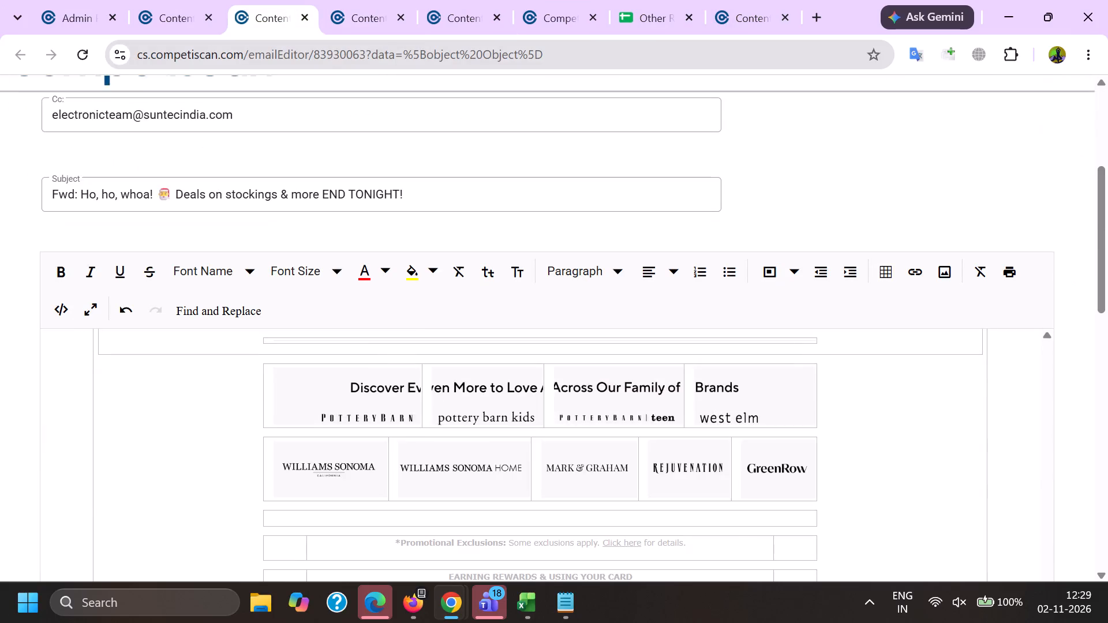
scroll(156, 441, up, 15)
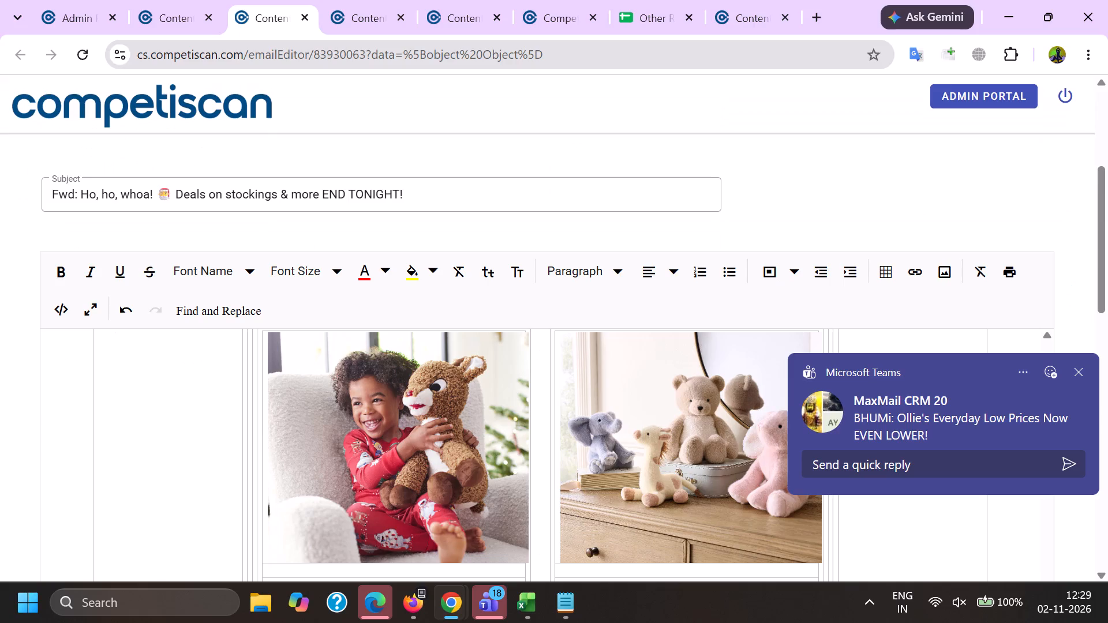
click(111, 531)
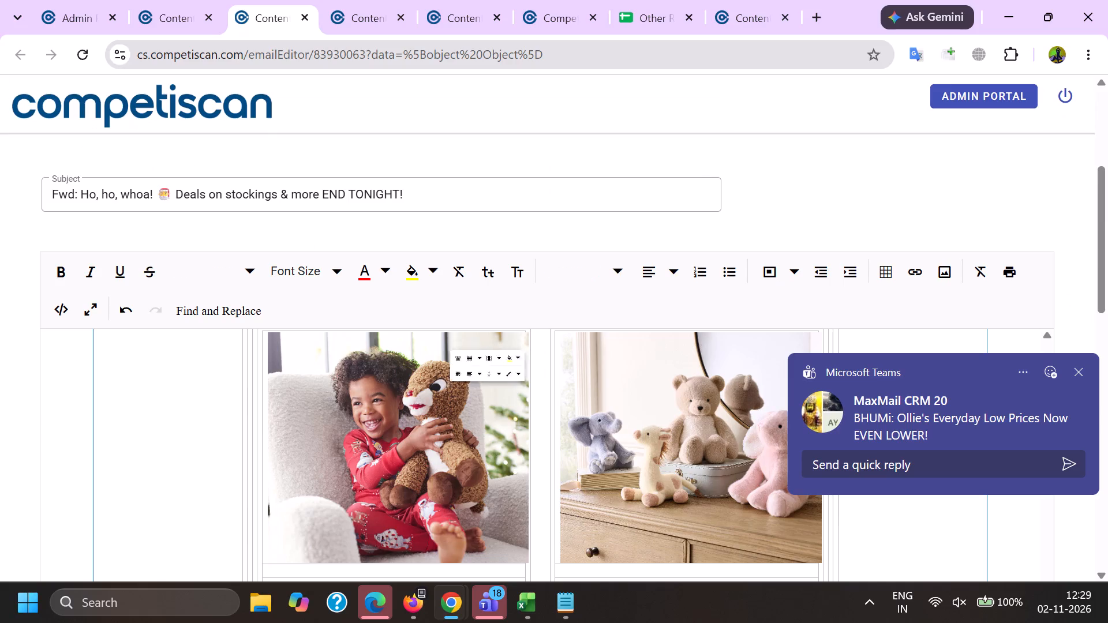
key(Page_Up)
key(Page_Up)
key(Page_Up)
key(Page_Up)
key(Page_Up)
key(Page_Up)
key(Page_Up)
key(Page_Up)
key(Page_Up)
key(Page_Up)
key(Page_Up)
key(Page_Up)
scroll(149, 431, down, 4)
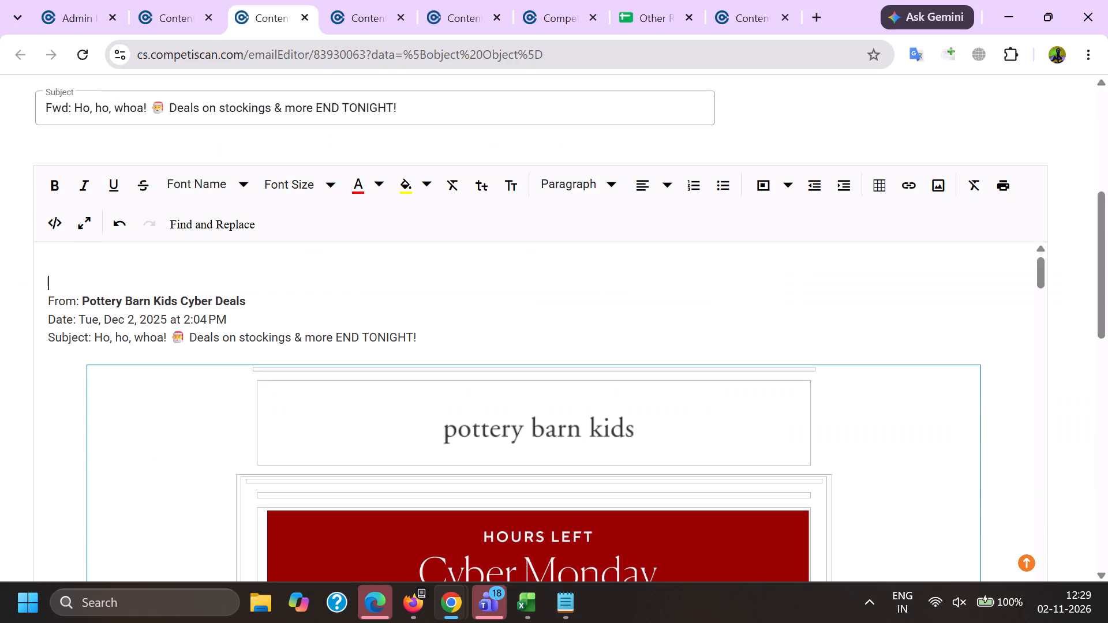
double_click(93, 299)
shift+click(160, 300)
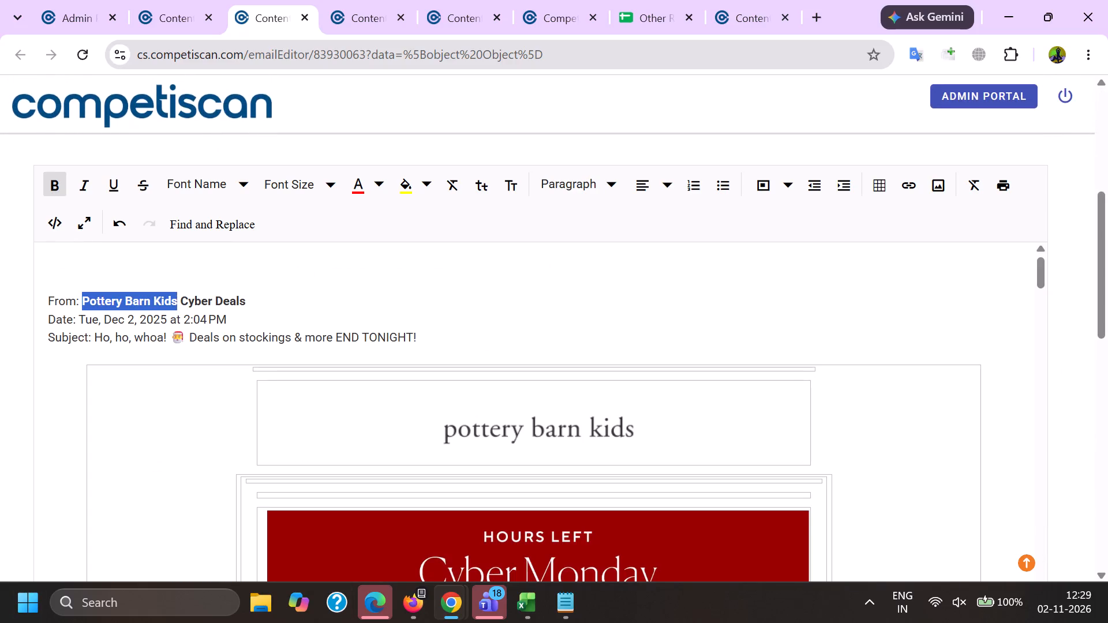
key(ctrl+c)
In the product record, use the product image of the company Pottery Barn Kids.
key(alt+Tab)
scroll(309, 250, down, 4)
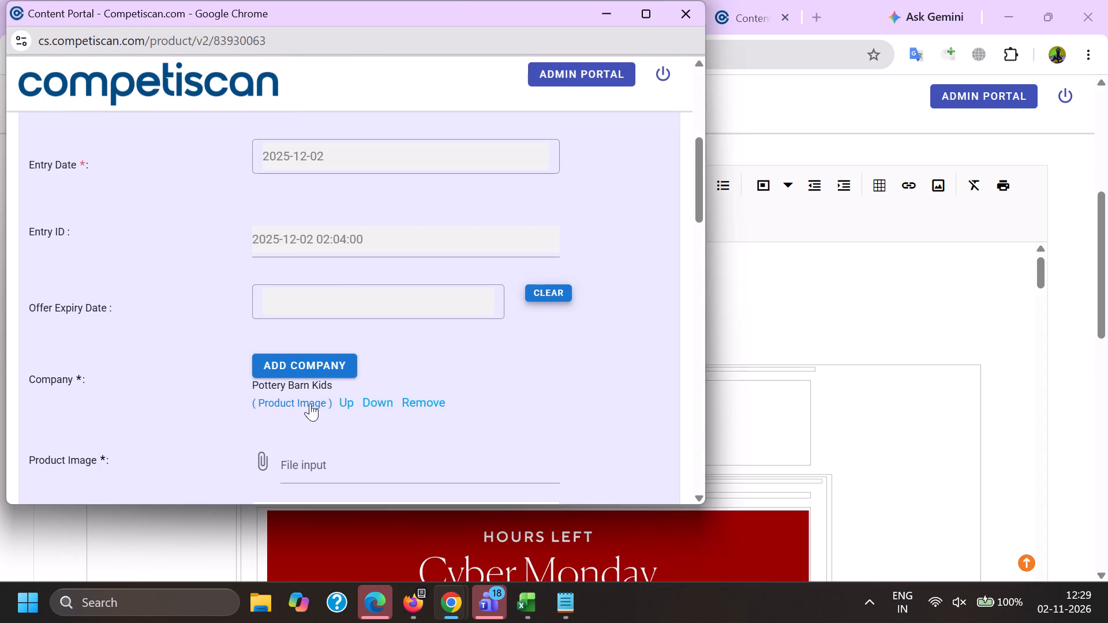
click(309, 403)
Add Capital One as a company in the product record.
click(314, 359)
key(c)
text(AP)
text(IT)
key(a)
key(l)
key(space)
key(o)
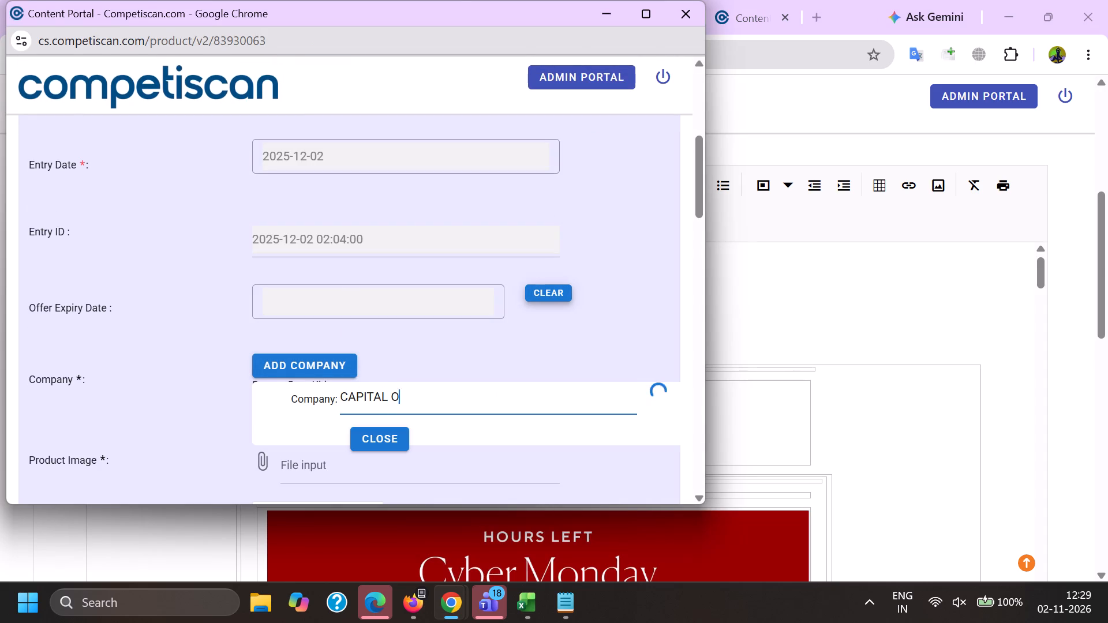
key(n)
key(e)
scroll(379, 318, down, 2)
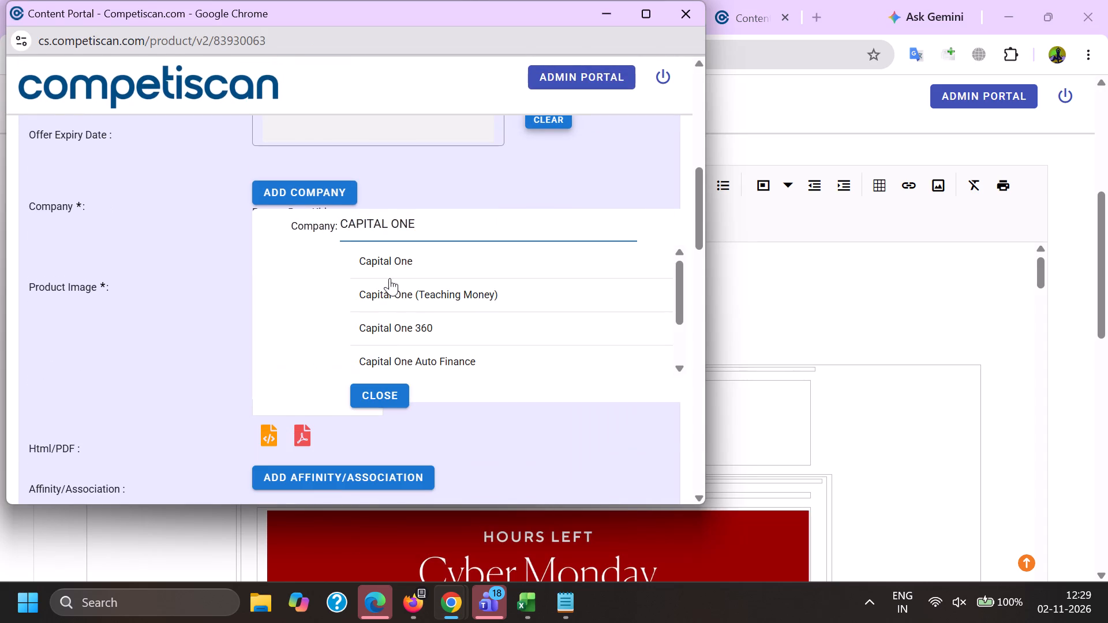
click(384, 269)
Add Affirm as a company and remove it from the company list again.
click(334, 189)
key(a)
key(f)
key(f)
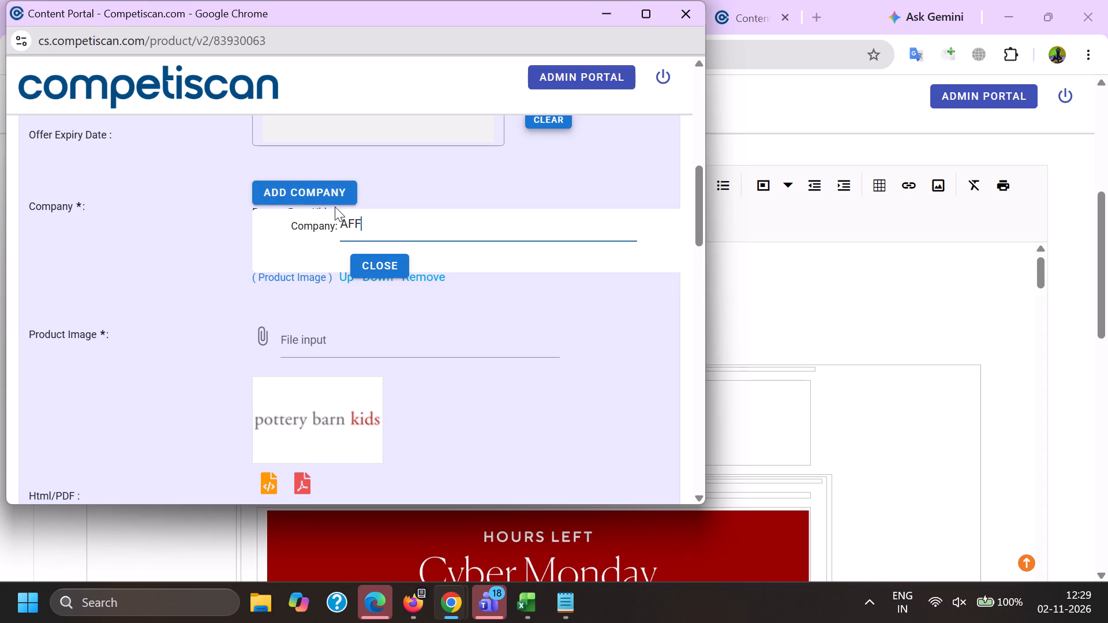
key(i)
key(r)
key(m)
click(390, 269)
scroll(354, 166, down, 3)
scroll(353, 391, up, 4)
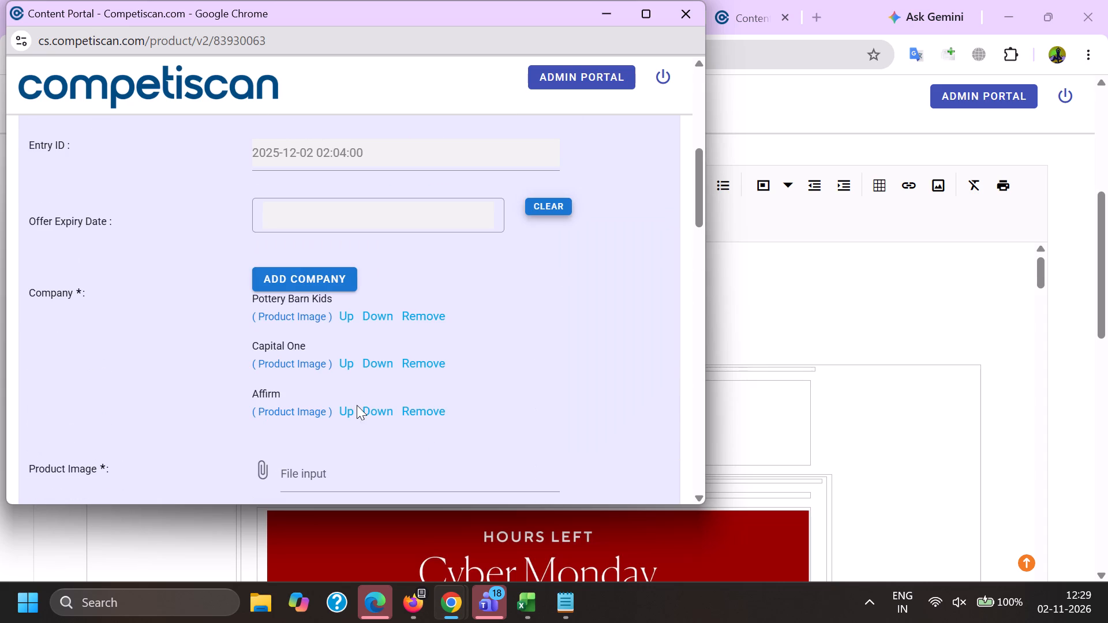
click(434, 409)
Add Pottery Barn Kids (Retail) as the affinity/association, using the copied brand name.
scroll(293, 217, down, 5)
click(338, 174)
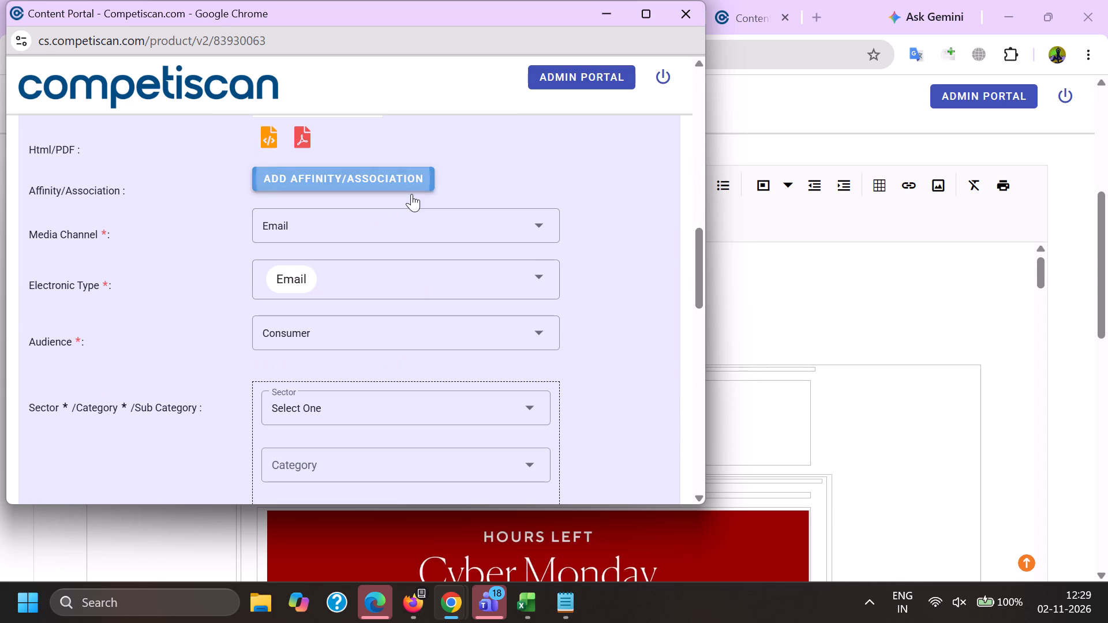
click(413, 198)
key(ctrl+v)
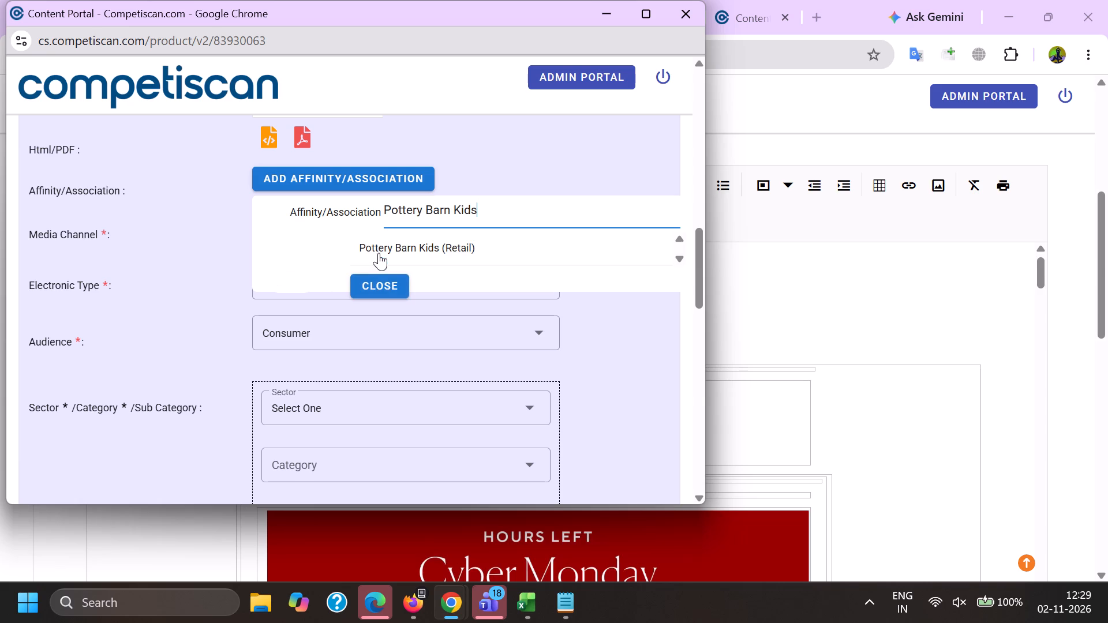
click(379, 253)
Set the classification's sector to Retail and its category to Home Improvement, consulting the email content.
scroll(354, 168, down, 4)
scroll(277, 367, up, 3)
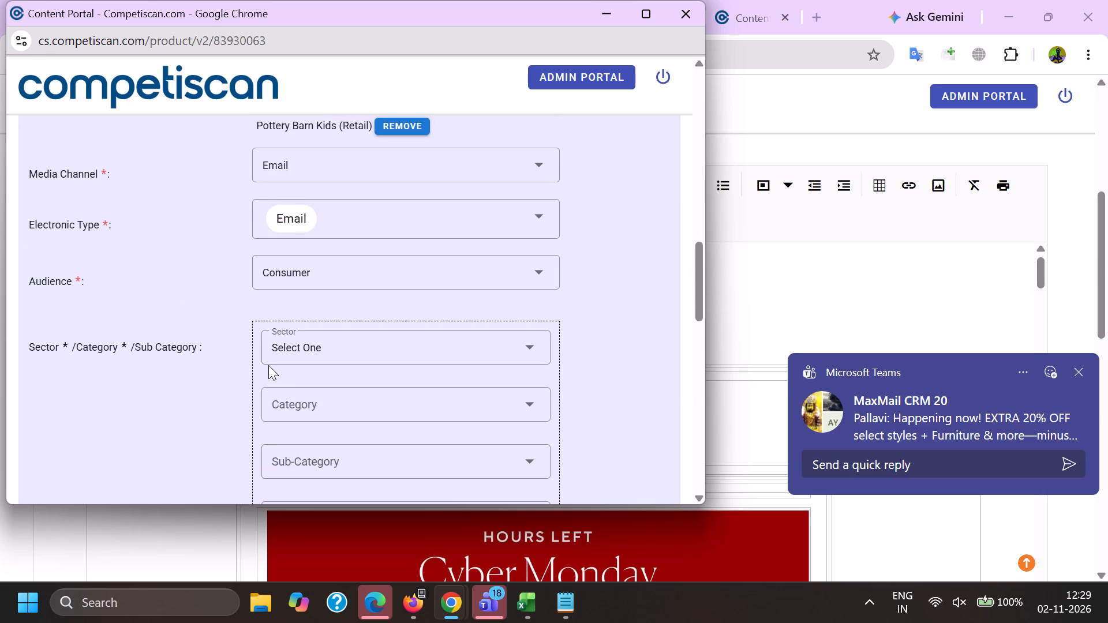
scroll(314, 242, down, 1)
click(310, 256)
scroll(312, 253, down, 6)
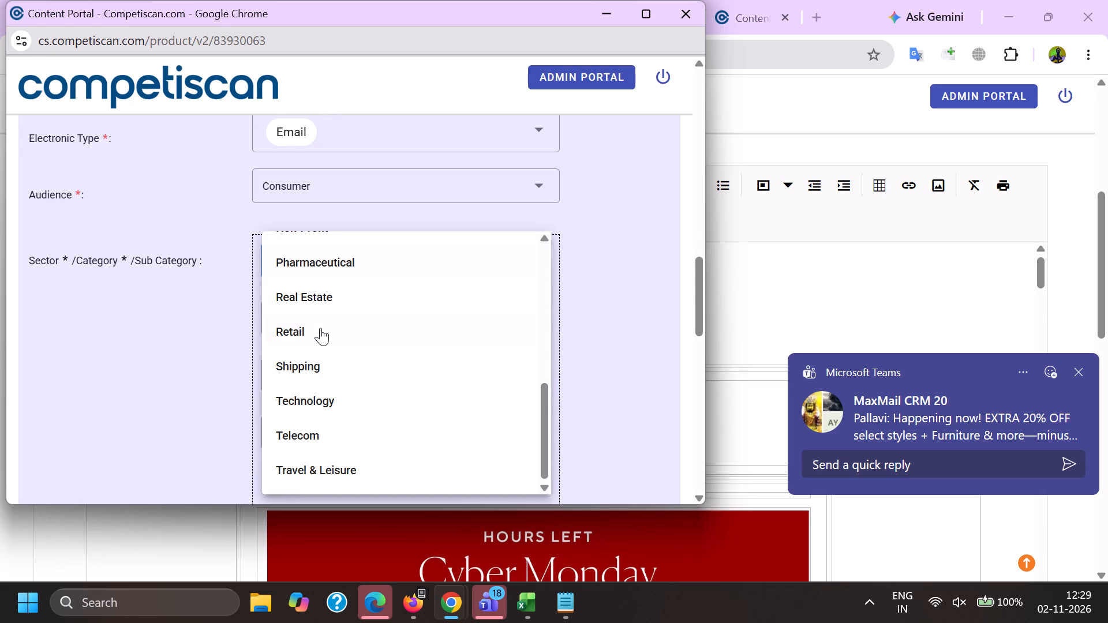
click(320, 327)
click(237, 324)
key(alt+Tab)
scroll(656, 424, down, 15)
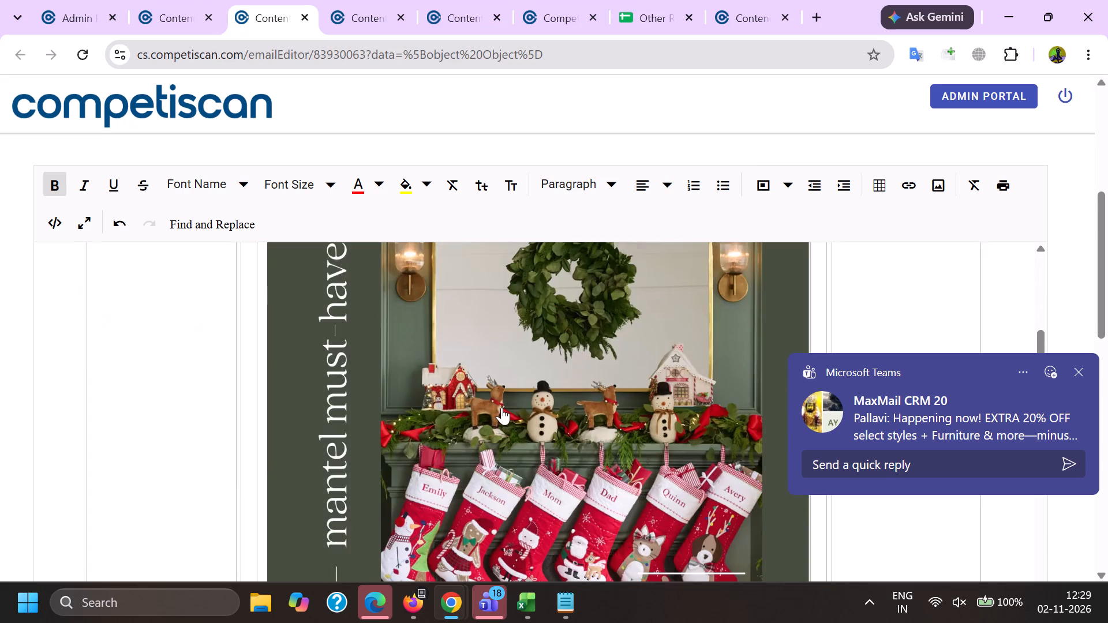
key(alt+Tab)
click(310, 311)
scroll(321, 393, down, 6)
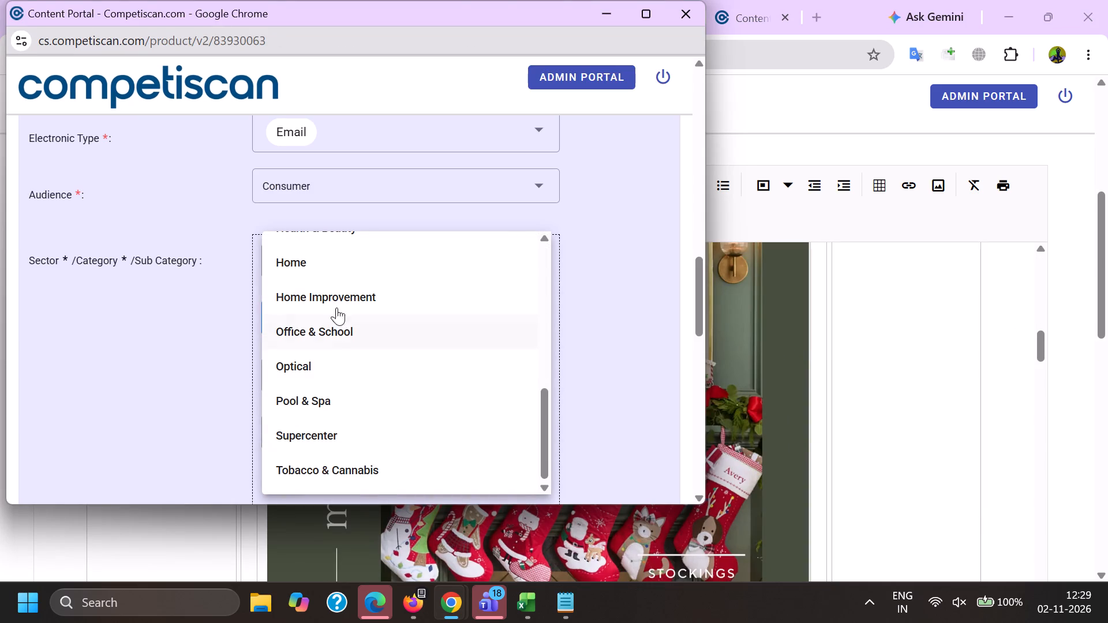
click(336, 299)
drag(157, 330, 170, 334)
Choose sub category Holiday Decorations and sub sub category Christmas Decorations, and add the classification to the record.
click(301, 392)
scroll(342, 167, down, 1)
click(339, 278)
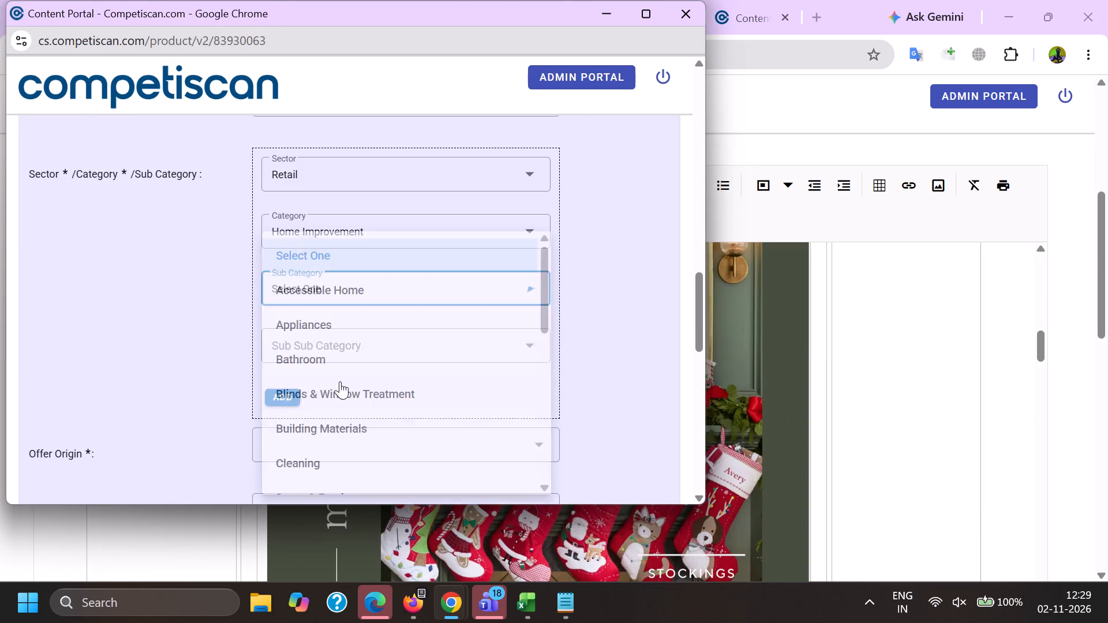
scroll(358, 424, up, 4)
scroll(361, 279, down, 4)
scroll(340, 394, down, 6)
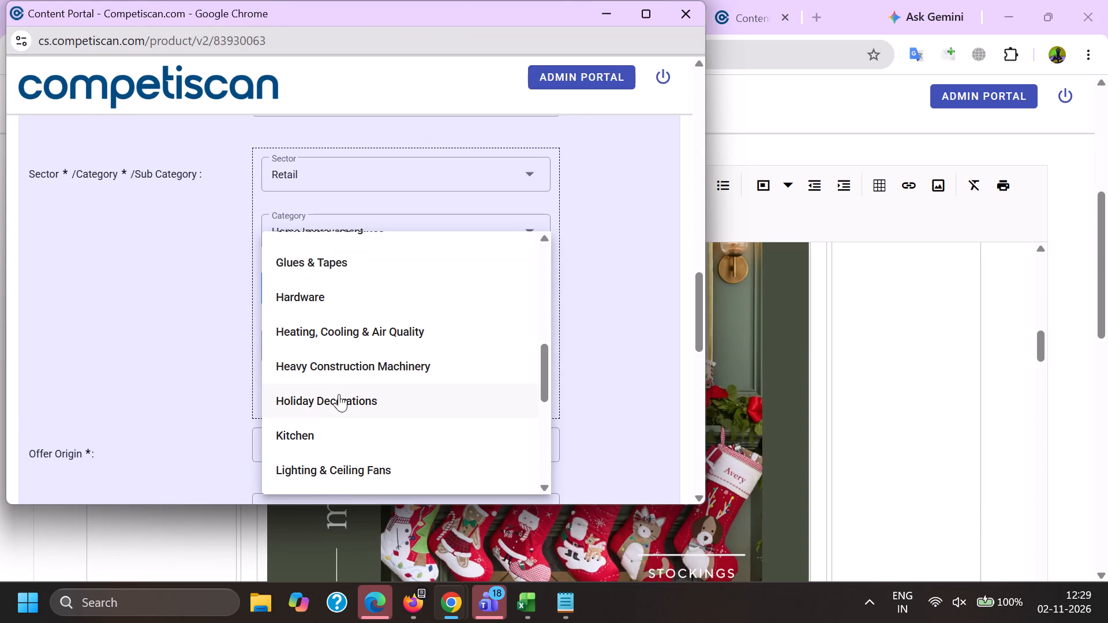
drag(339, 392, 339, 400)
drag(219, 392, 246, 393)
click(311, 333)
scroll(304, 211, down, 1)
click(328, 222)
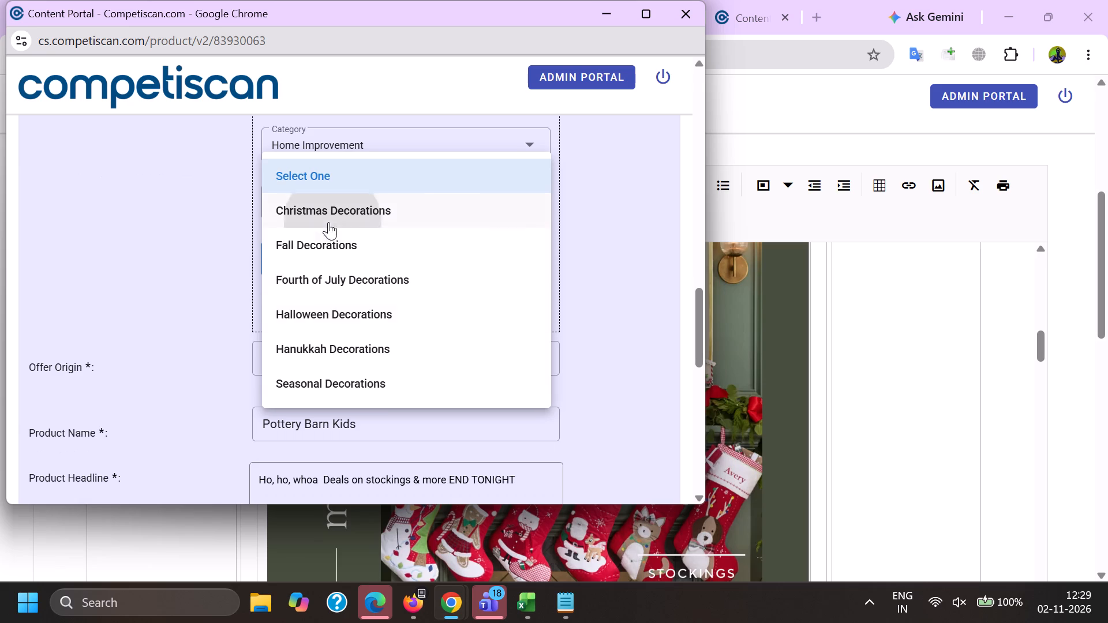
drag(84, 238, 106, 261)
click(268, 310)
Add a second classification with sector Mortgage & Loan, category Unsecured and sub category Point of Sale Financing/BNPL.
scroll(334, 392, up, 3)
click(305, 386)
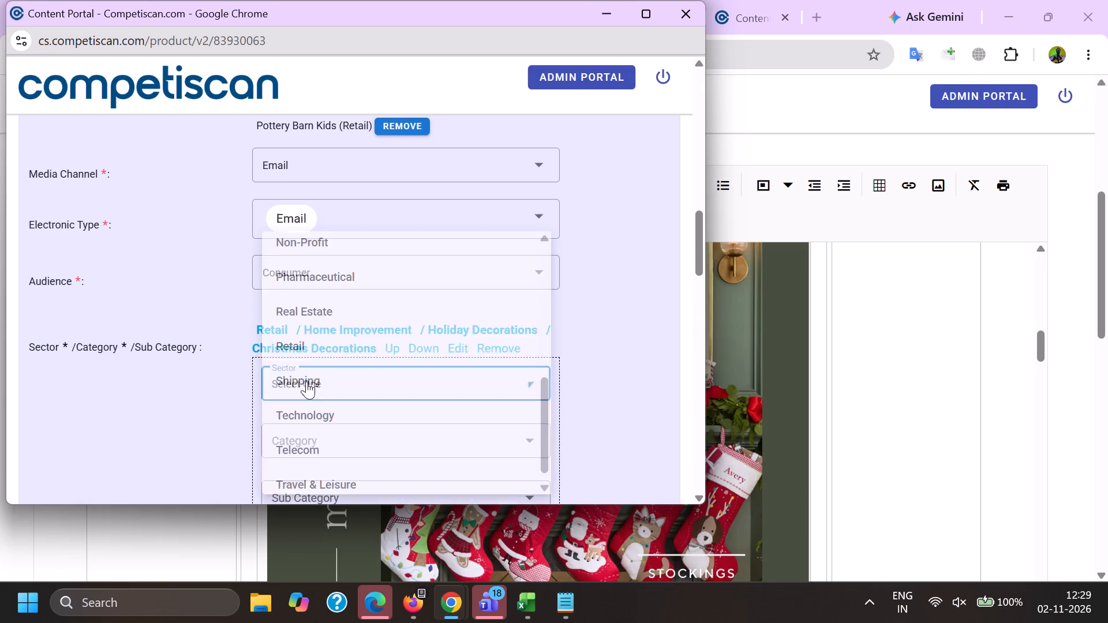
scroll(307, 391, down, 7)
scroll(331, 422, up, 2)
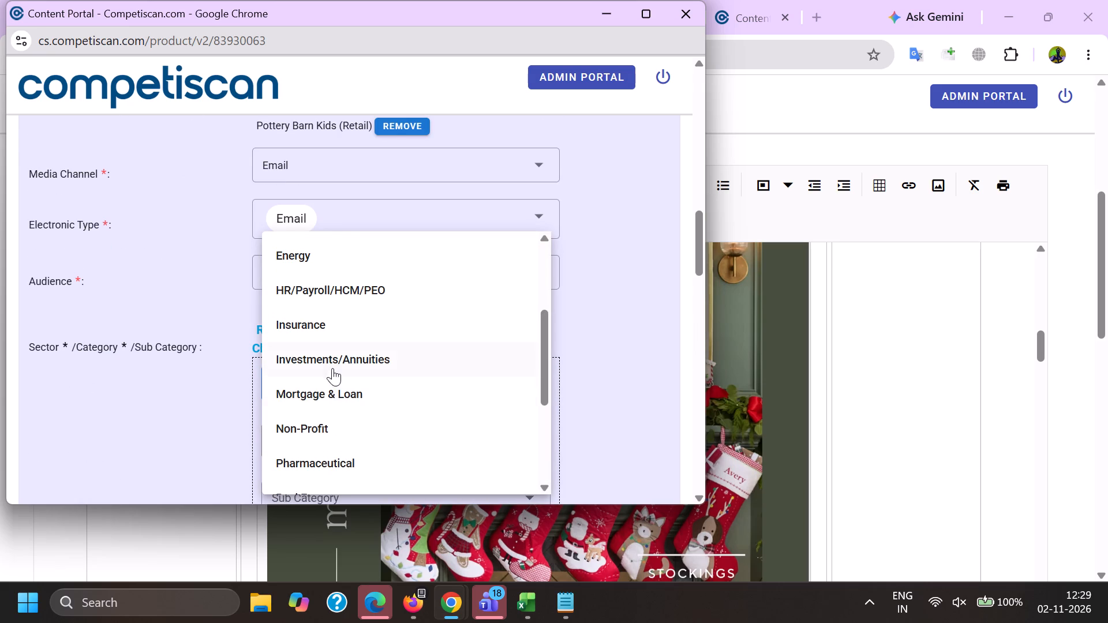
click(336, 391)
drag(199, 390, 209, 398)
click(325, 433)
scroll(316, 235, down, 2)
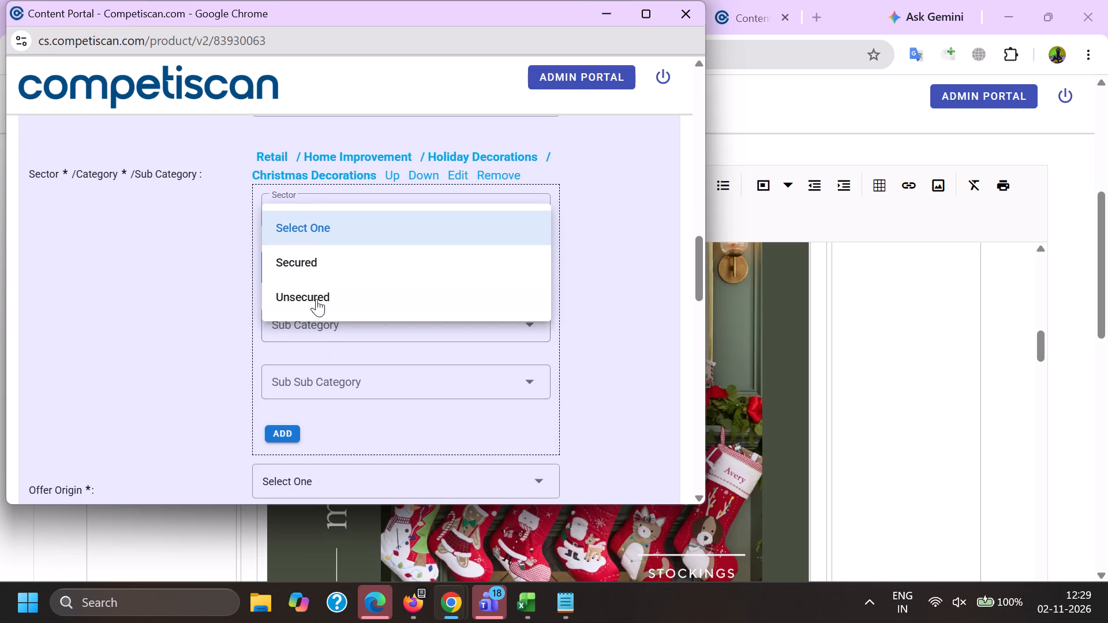
click(316, 297)
click(329, 334)
scroll(342, 438, down, 7)
scroll(330, 419, up, 6)
scroll(325, 374, down, 5)
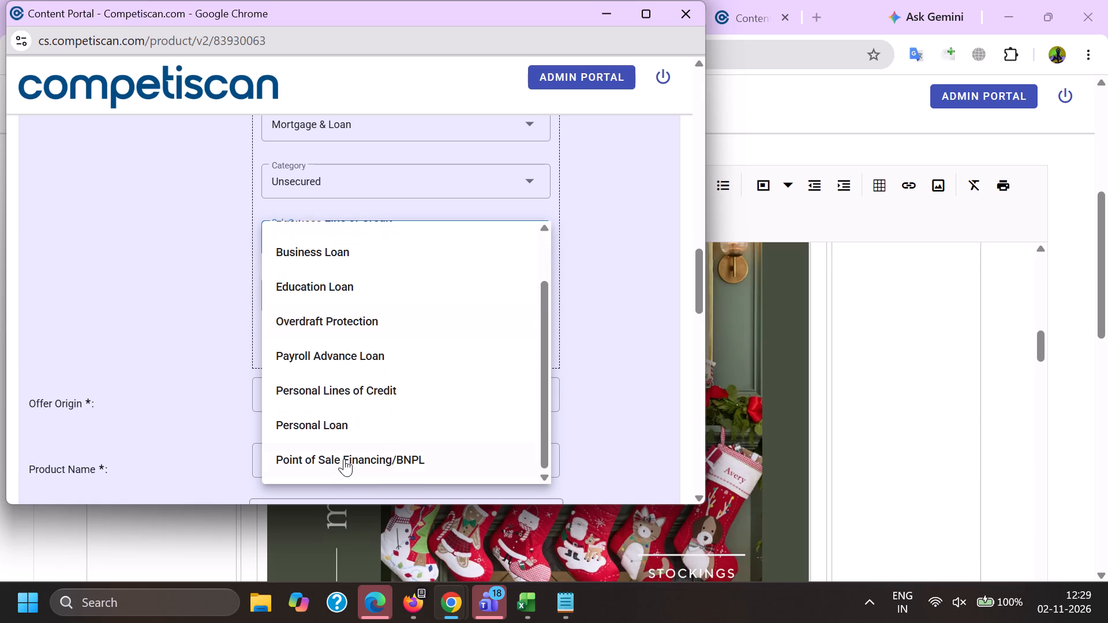
click(344, 458)
drag(105, 426, 113, 426)
click(292, 346)
Move the Retail / Home Improvement classification below the Mortgage & Loan one.
scroll(308, 416, up, 3)
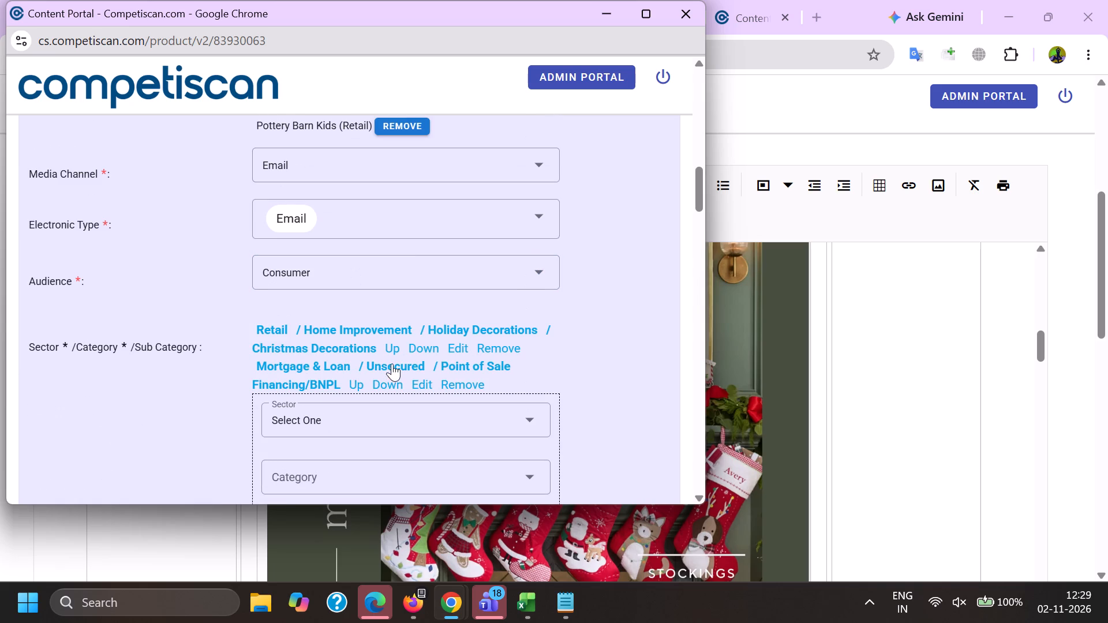
click(417, 350)
Set the offer origin to Provider/Bank.
scroll(395, 264, down, 5)
click(298, 263)
click(309, 332)
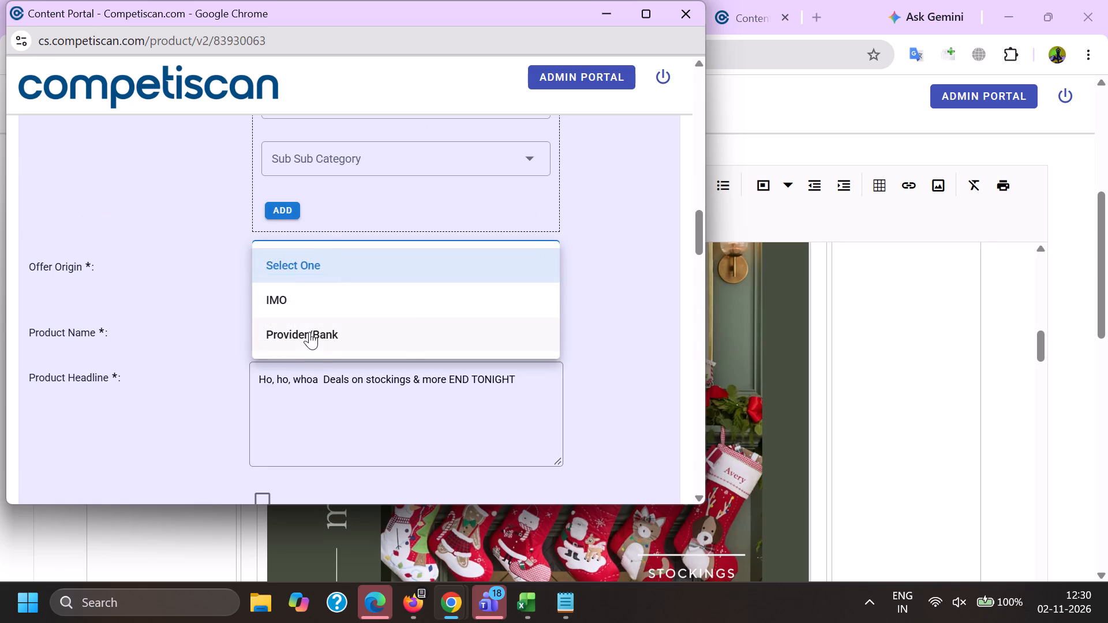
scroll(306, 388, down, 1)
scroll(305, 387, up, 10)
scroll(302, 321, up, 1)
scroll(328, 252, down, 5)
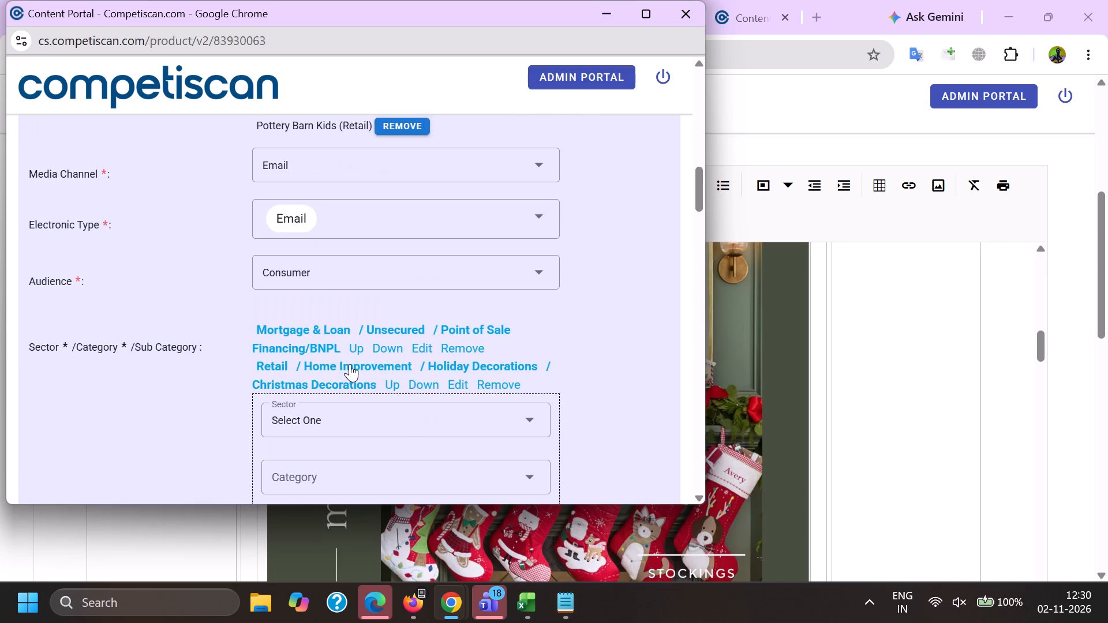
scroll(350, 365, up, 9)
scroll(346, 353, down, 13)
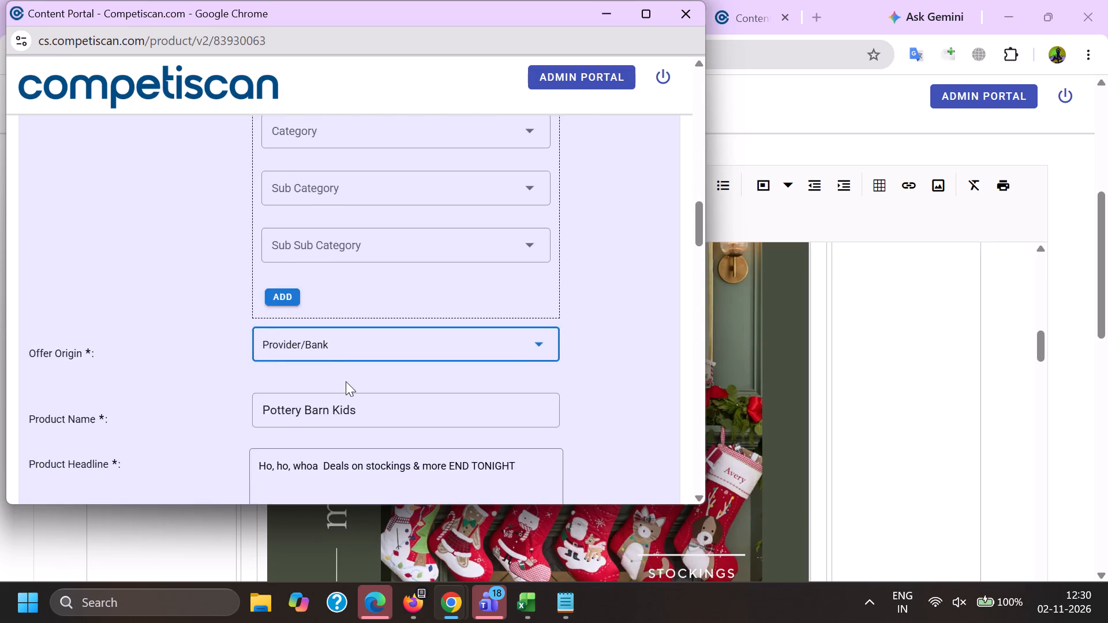
Move the Mortgage & Loan classification below the Retail one and remove it from the record.
scroll(346, 381, down, 2)
scroll(355, 395, up, 4)
click(388, 170)
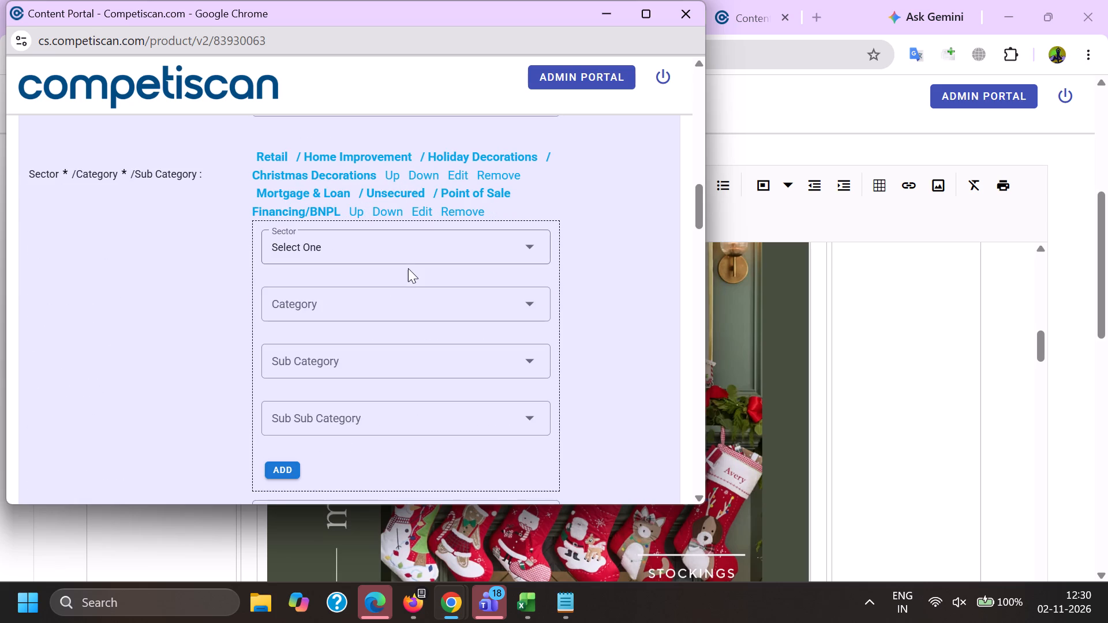
click(455, 209)
Add a second classification with sector Credit Cards, category Payment Cards and sub category Credit Cards.
click(312, 221)
scroll(298, 350, up, 7)
click(326, 359)
click(246, 346)
click(311, 265)
click(325, 335)
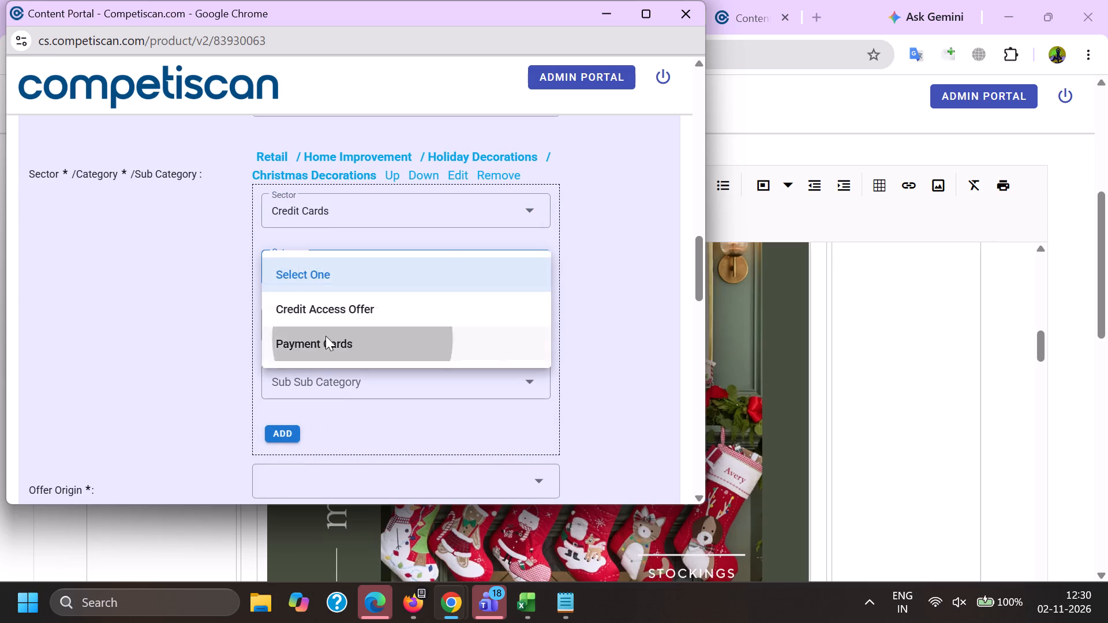
click(320, 330)
scroll(315, 228, down, 2)
click(333, 333)
drag(89, 325, 104, 325)
click(291, 260)
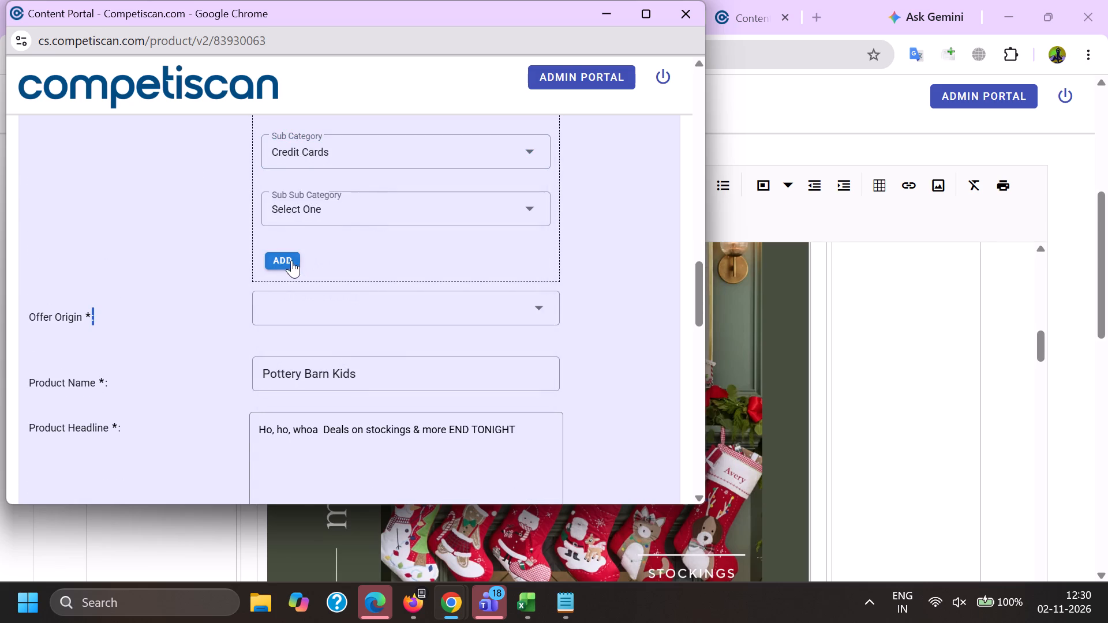
Move the Retail / Home Improvement classification below the Credit Cards one.
scroll(343, 362, up, 3)
scroll(410, 261, down, 4)
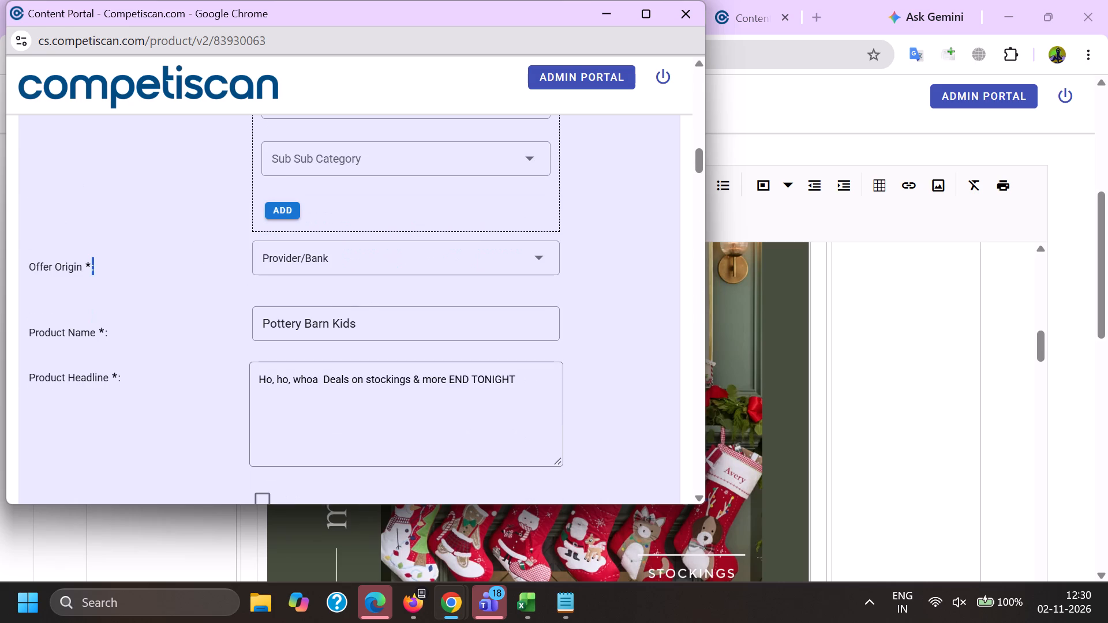
scroll(376, 334, up, 5)
click(424, 349)
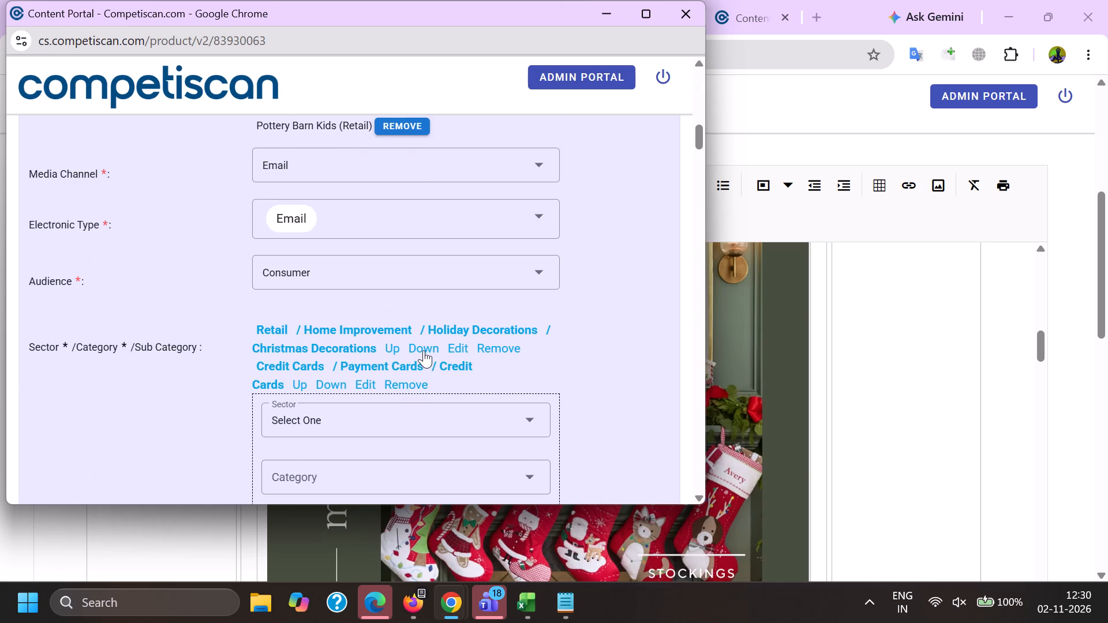
Look up Pottery Barn as the product name and choose Pottery Barn Key Rewards Visa Credit Card.
scroll(402, 297, down, 5)
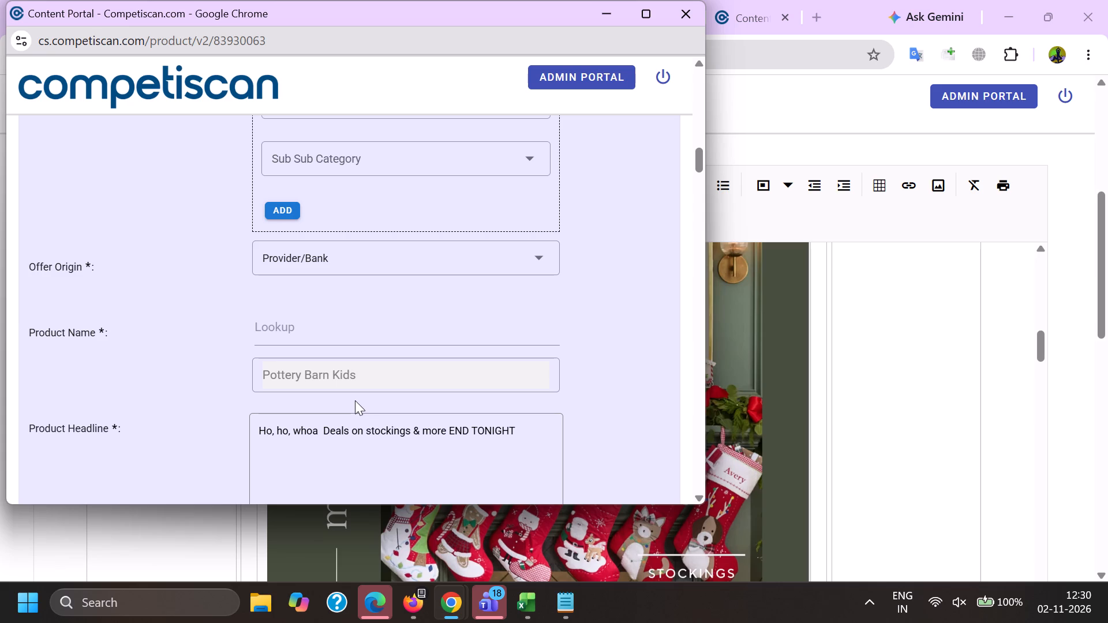
click(339, 343)
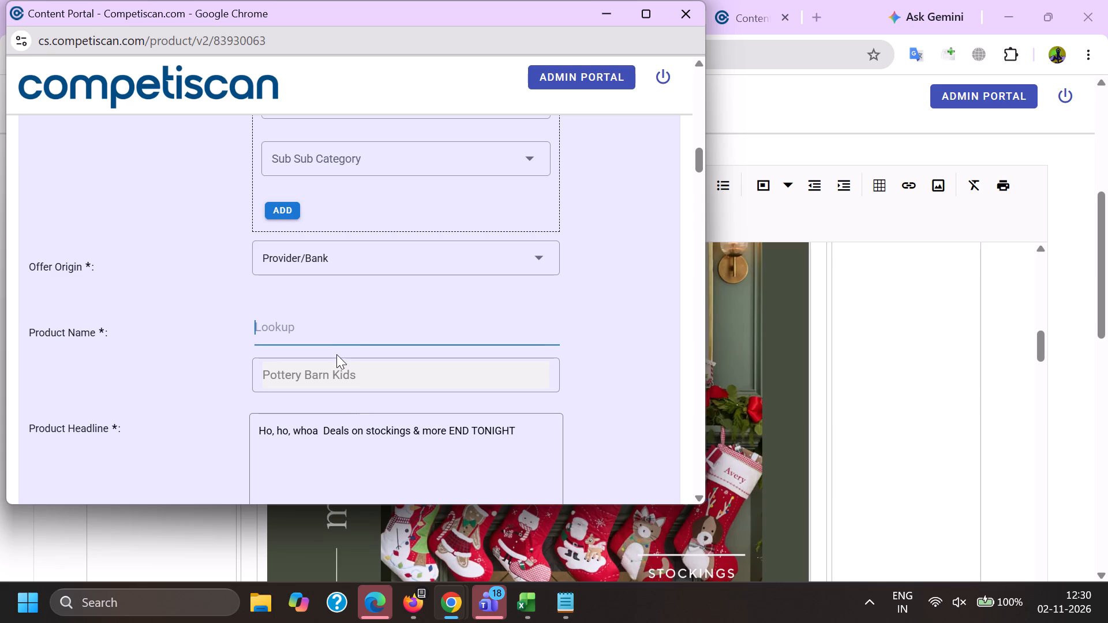
key(ctrl+v)
drag(323, 331, 436, 335)
key(BackSpace)
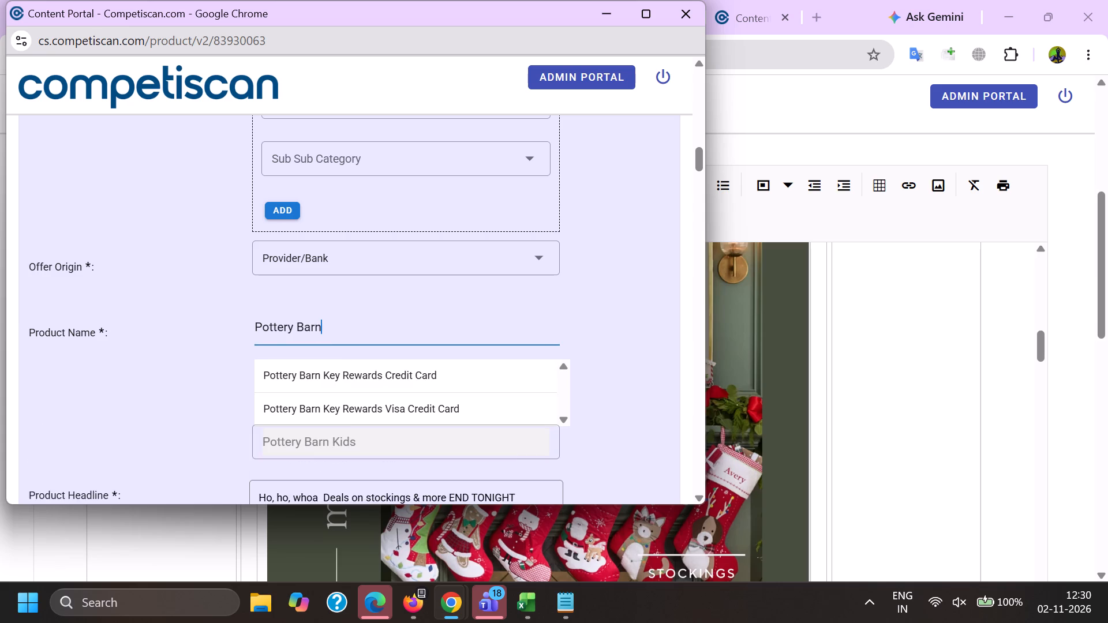
click(351, 407)
Move the Credit Cards classification below the Retail / Home Improvement one.
scroll(346, 415, up, 5)
click(334, 352)
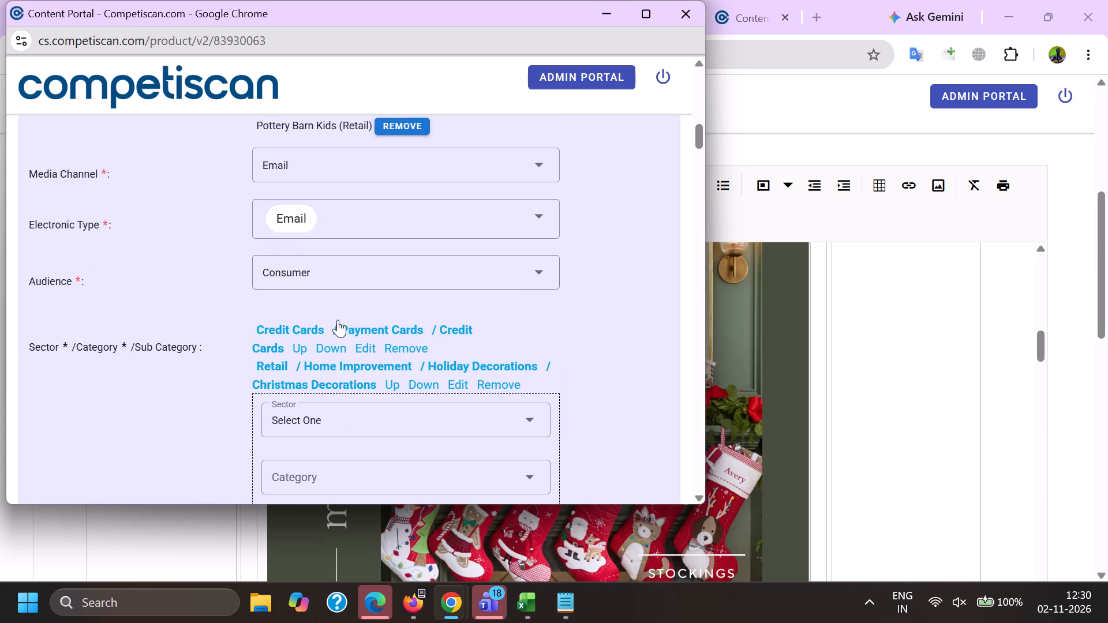
Replace the product headline with the email's subject, "Ho, ho, whoa! Deals on stockings & more END TONIGHT!", copied from the email editor.
scroll(336, 198, down, 6)
drag(556, 306, 1, 213)
key(BackSpace)
key(alt+Tab)
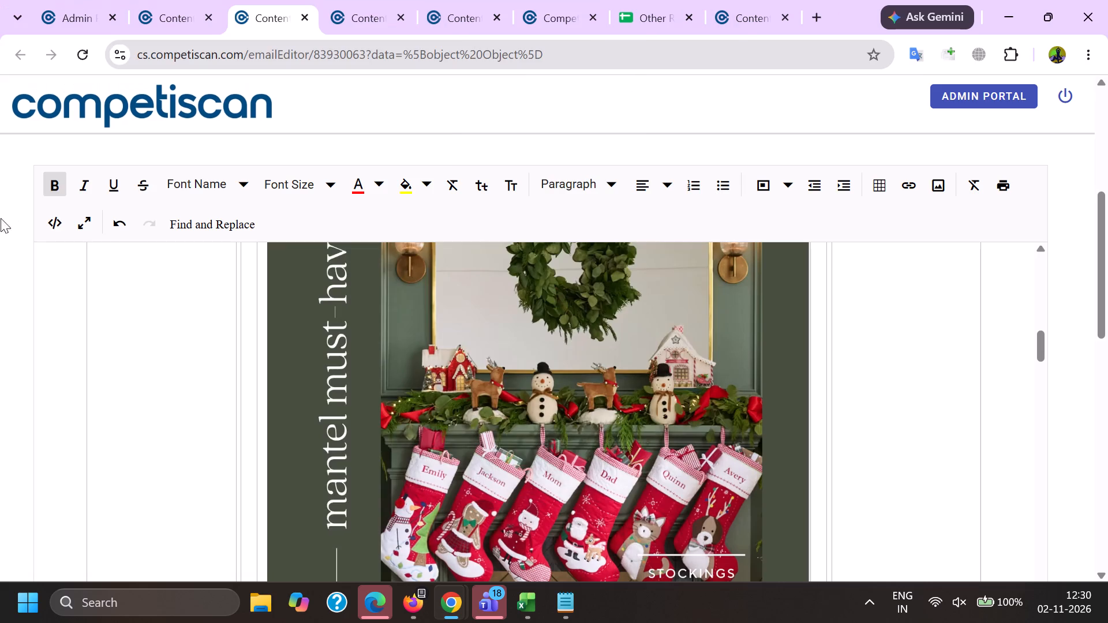
scroll(160, 275, up, 20)
scroll(160, 275, up, 1)
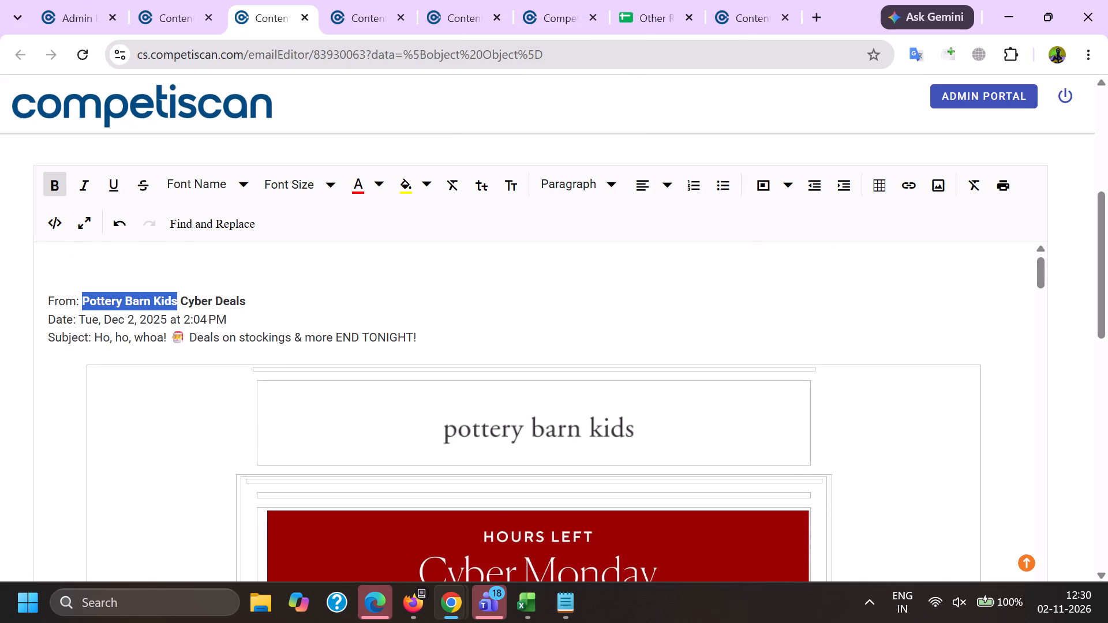
double_click(102, 340)
shift+click(441, 336)
key(ctrl+c)
key(alt+Tab)
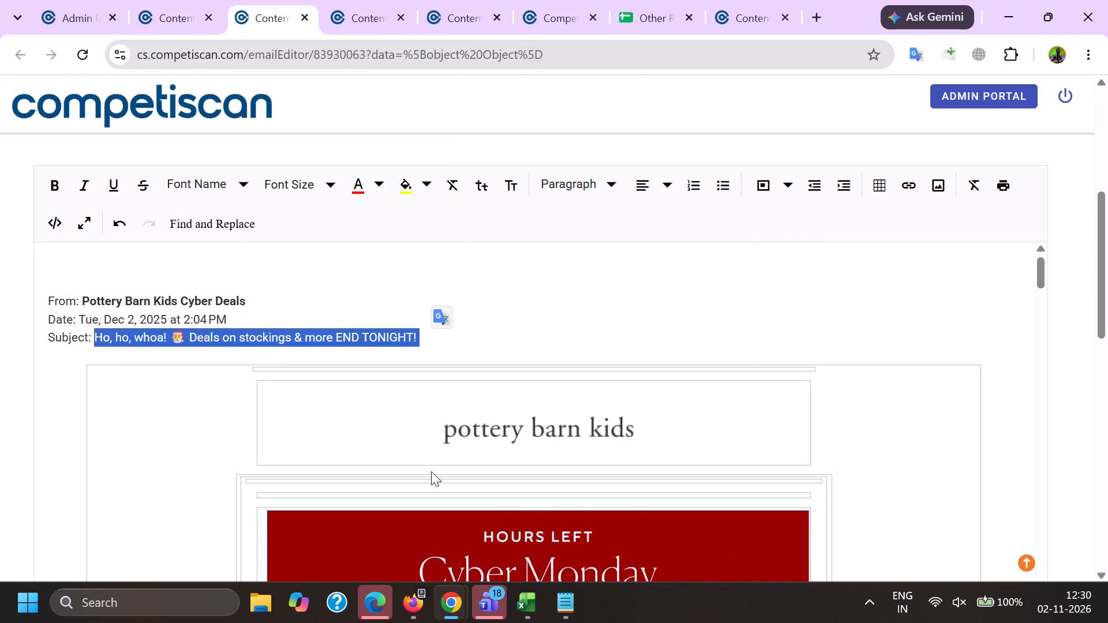
key(ctrl+v)
Remove the extra space after "whoa!" in the headline and leave one space at its end.
click(333, 291)
key(BackSpace)
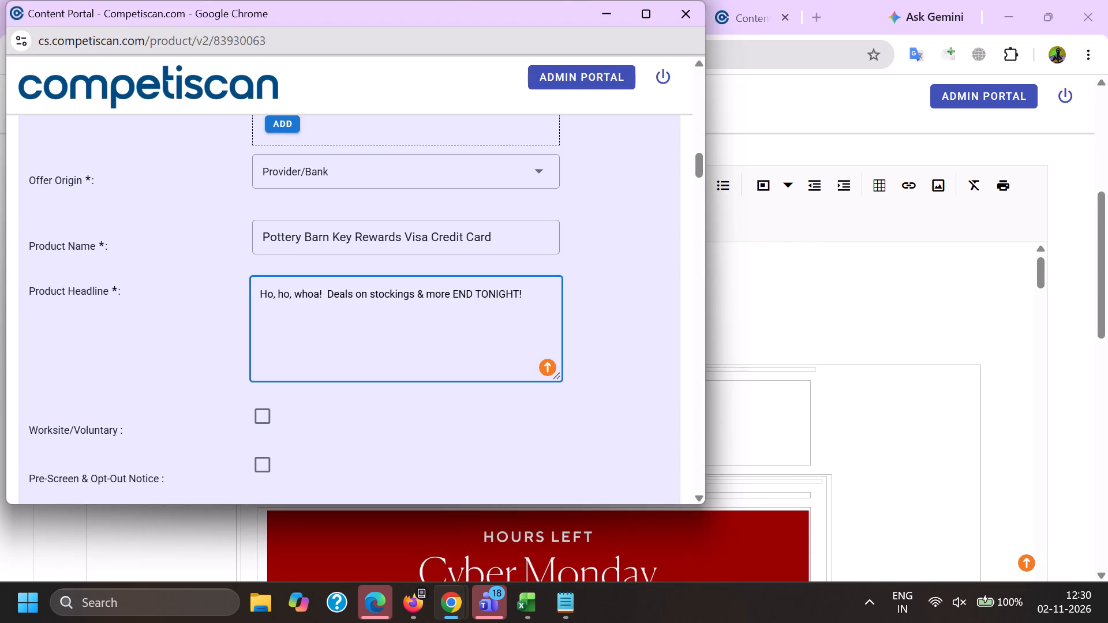
key(BackSpace)
click(285, 339)
key(BackSpace)
key(space)
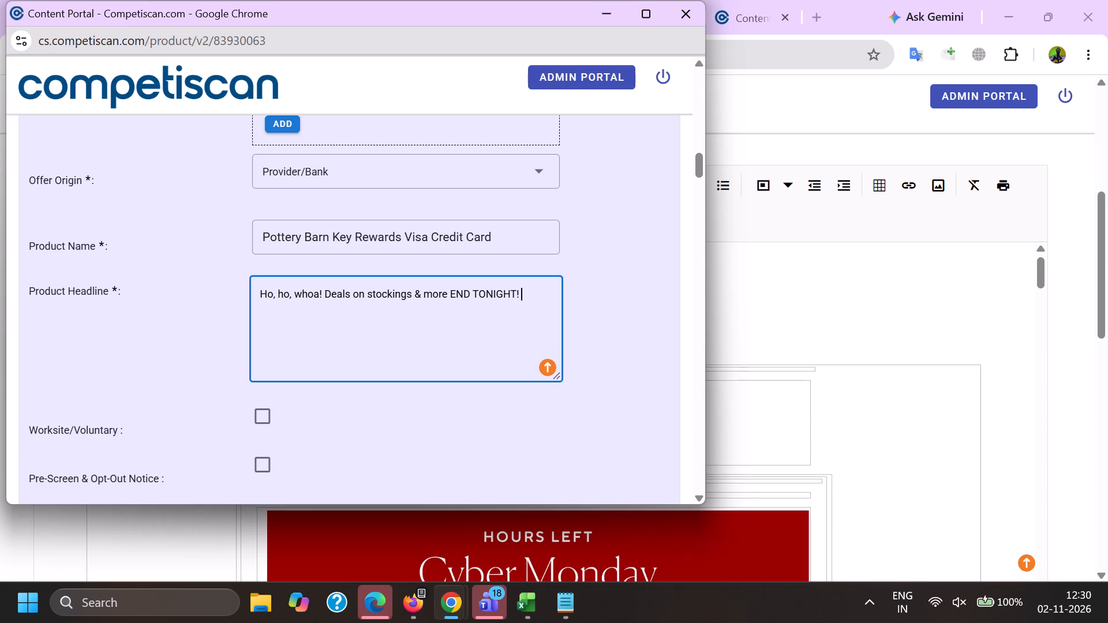
Replace the ampersand in the product headline with the lowercase word "and".
click(420, 301)
key(BackSpace)
key(a)
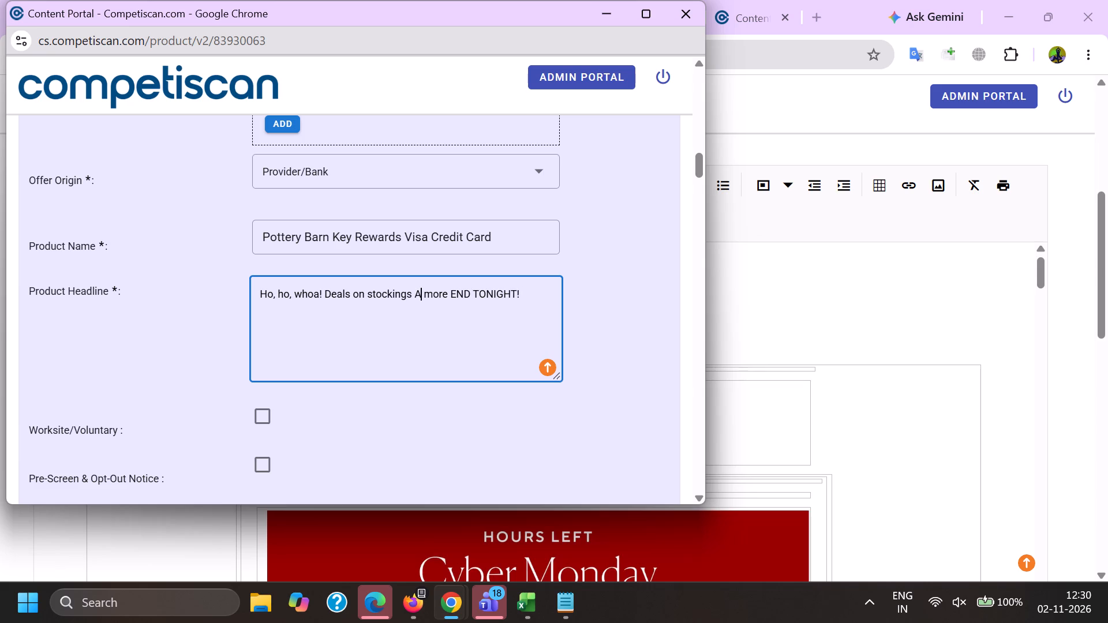
key(n)
key(d)
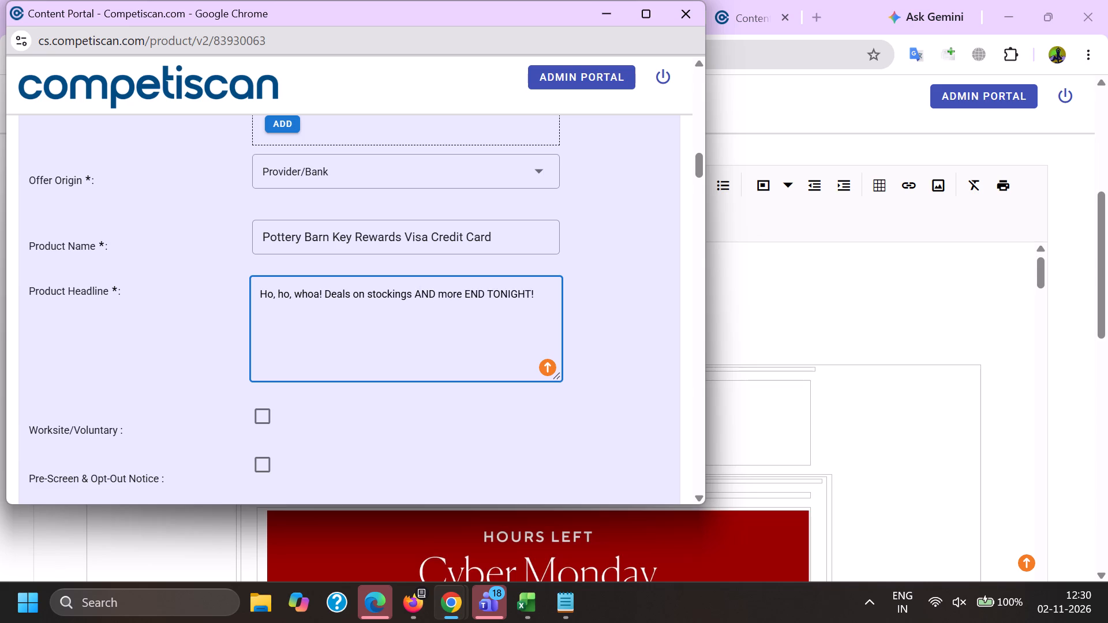
key(BackSpace)
key(BackSpace)
key(a)
key(n)
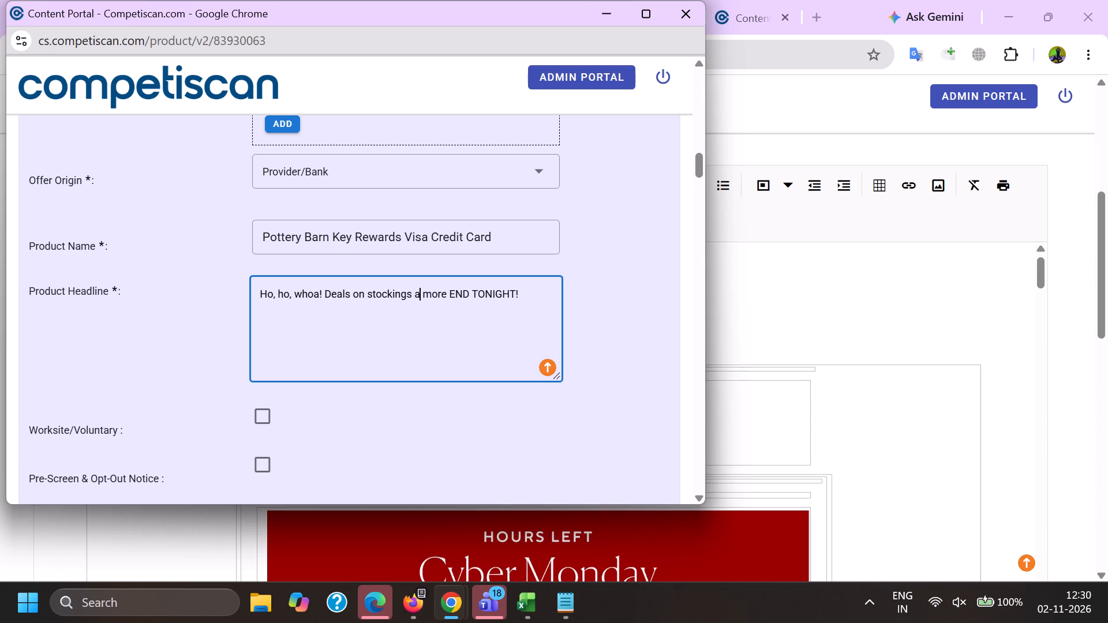
key(d)
click(533, 296)
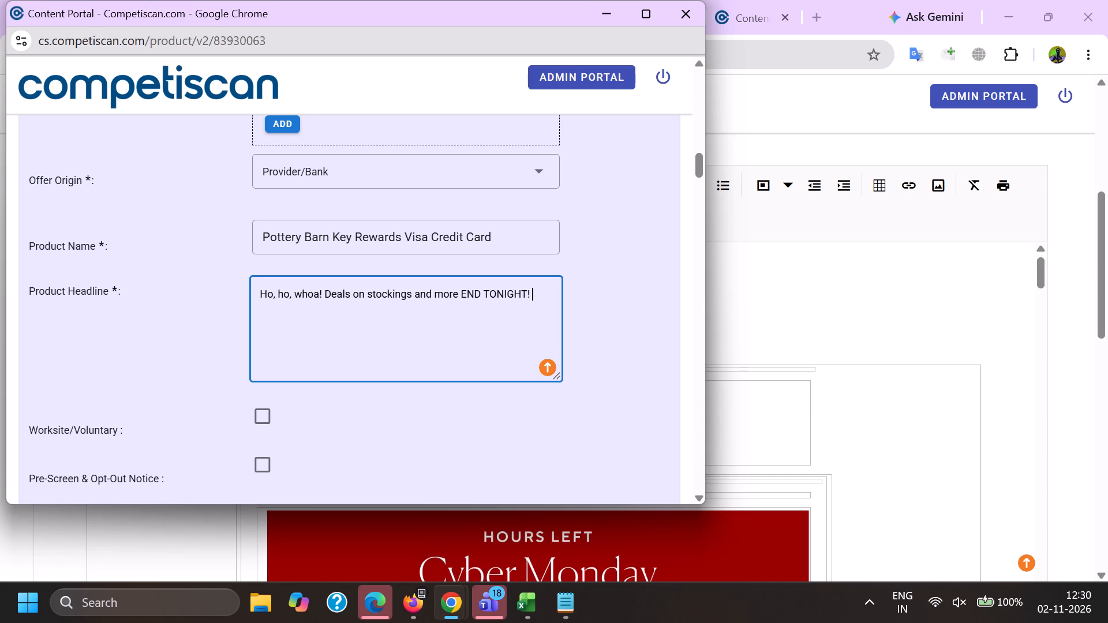
Append "Earn 10% back in rewards" to the product headline, copied from the headline of the other Pottery Barn product record.
key(alt+Tab)
click(750, 0)
scroll(568, 369, up, 5)
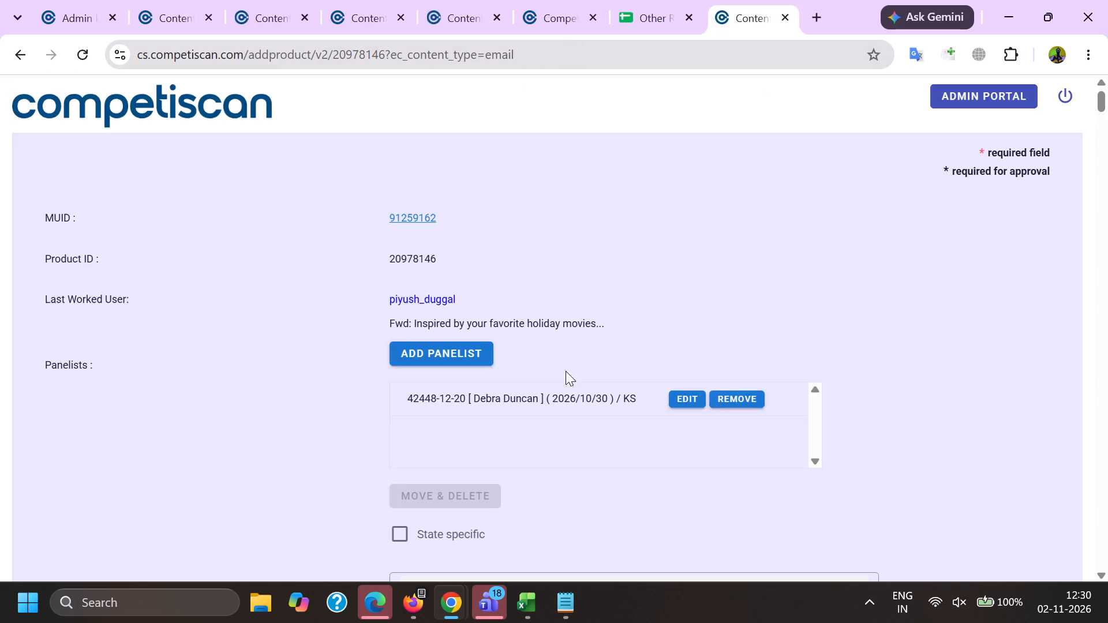
scroll(566, 371, up, 2)
scroll(566, 371, down, 19)
double_click(588, 396)
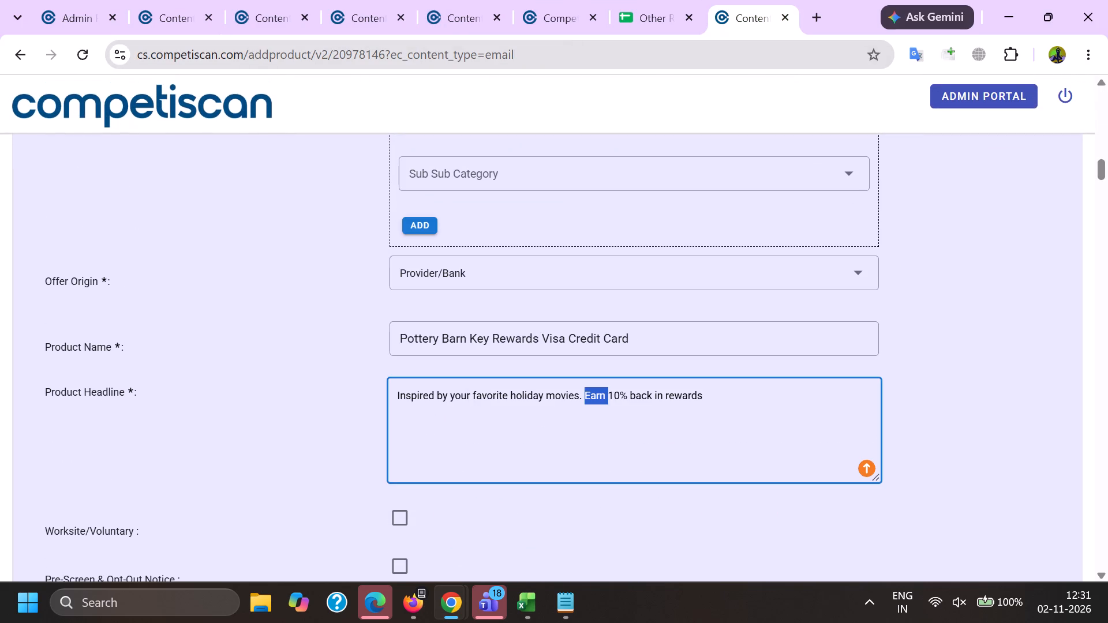
shift+click(772, 409)
key(ctrl+c)
key(alt+Tab)
key(ctrl+v)
Set the response mechanism to URL/Website and the mailing type to Acquisition.
scroll(252, 306, down, 5)
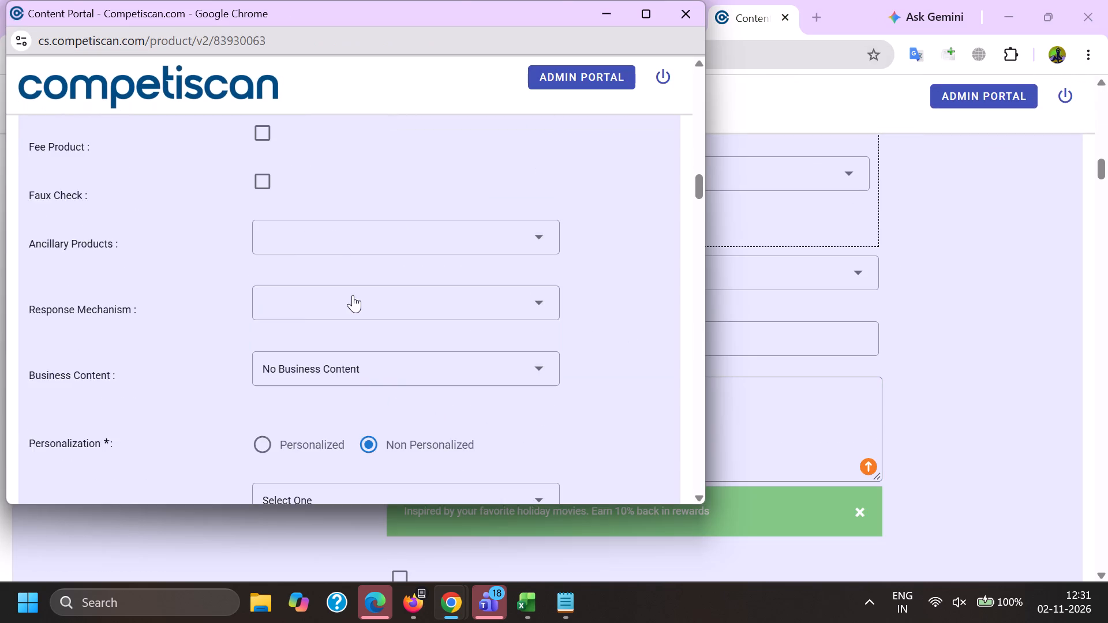
click(292, 254)
scroll(323, 93, down, 7)
click(334, 373)
drag(108, 355, 125, 358)
click(289, 348)
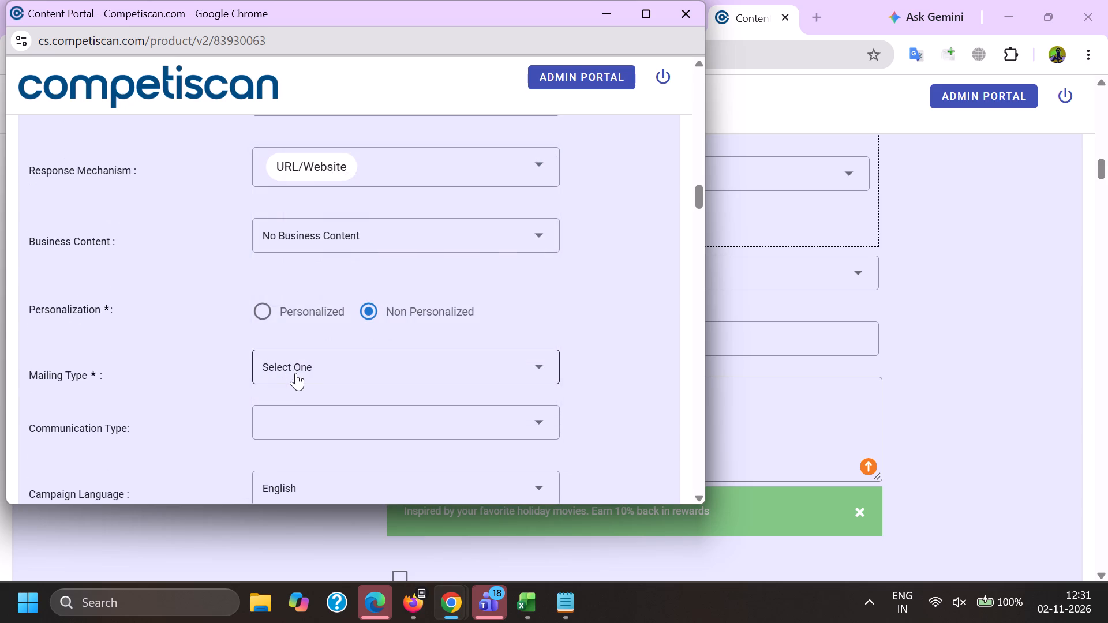
click(297, 370)
drag(304, 295, 300, 303)
drag(141, 369, 166, 376)
Select the communication types Bonuses/Contests/Incentives, Co-Brand and Mobile Application.
click(312, 406)
scroll(332, 288, down, 3)
click(346, 294)
scroll(346, 291, down, 8)
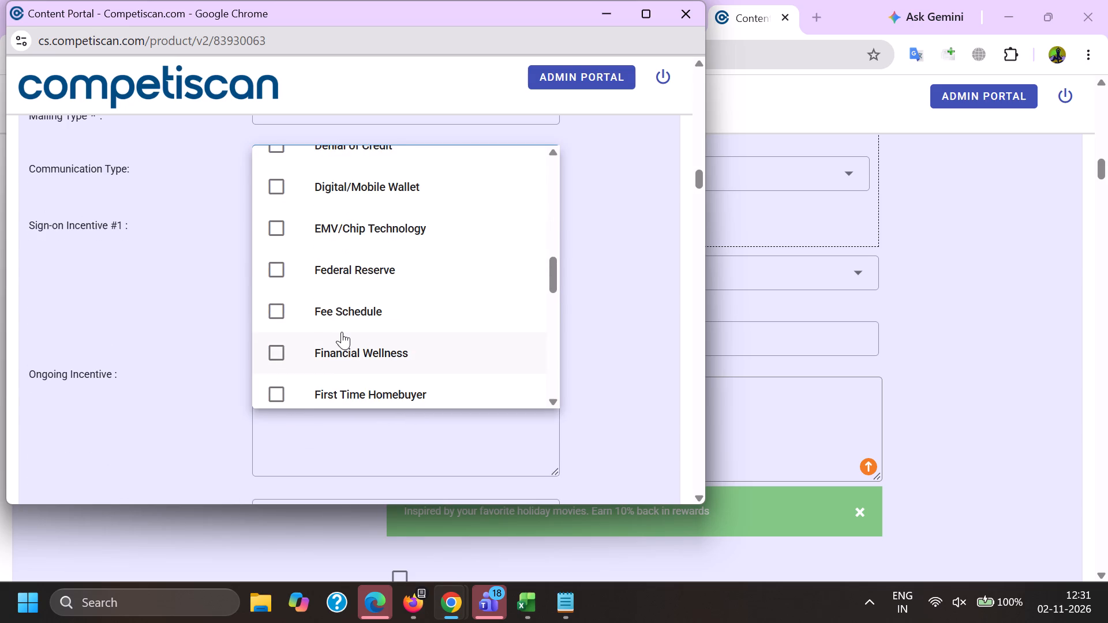
scroll(342, 331, up, 4)
click(347, 284)
scroll(347, 281, down, 10)
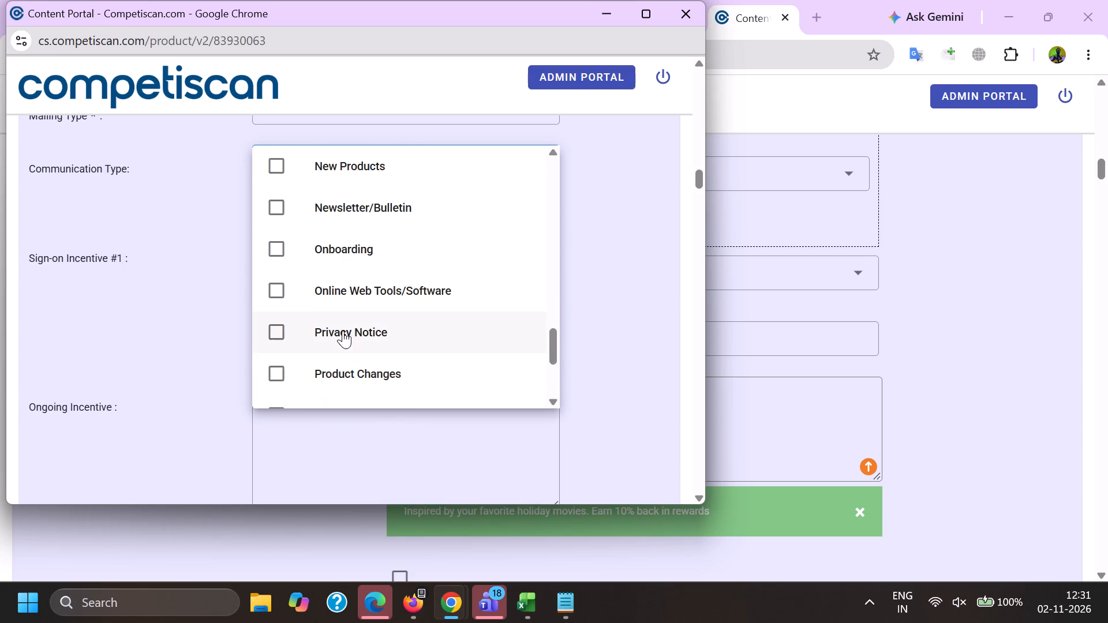
scroll(342, 332, up, 2)
click(347, 259)
click(181, 263)
Copy "10% back in rewards during the first 30 days from account opening" from the other record into Sign-on Incentive #1.
key(alt+Tab)
scroll(751, 279, down, 9)
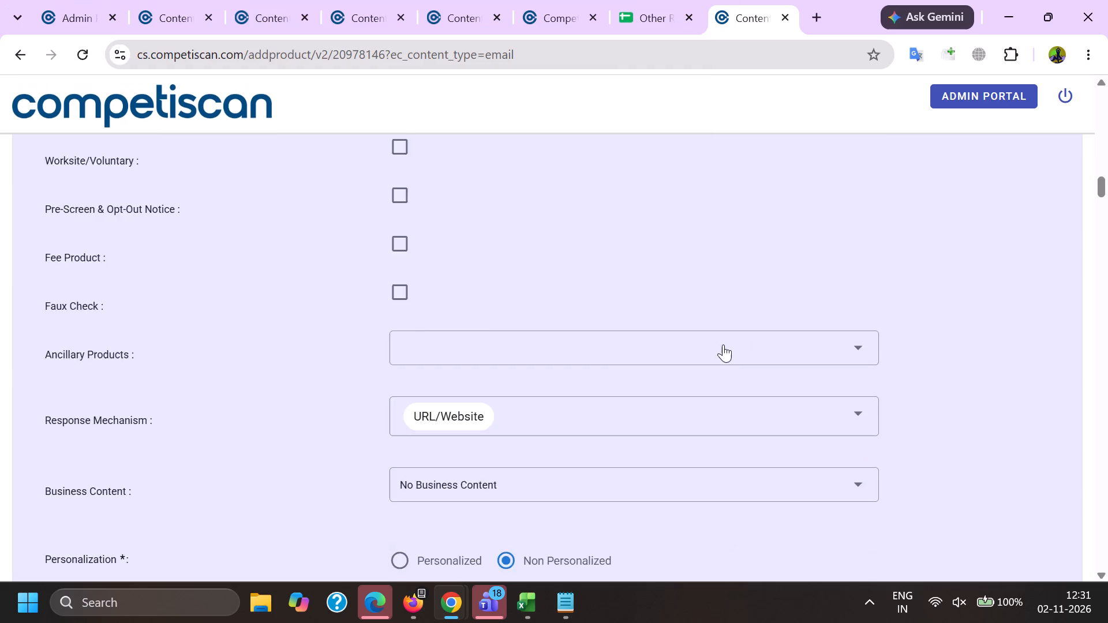
drag(767, 419, 179, 371)
key(ctrl+c)
key(alt+Tab)
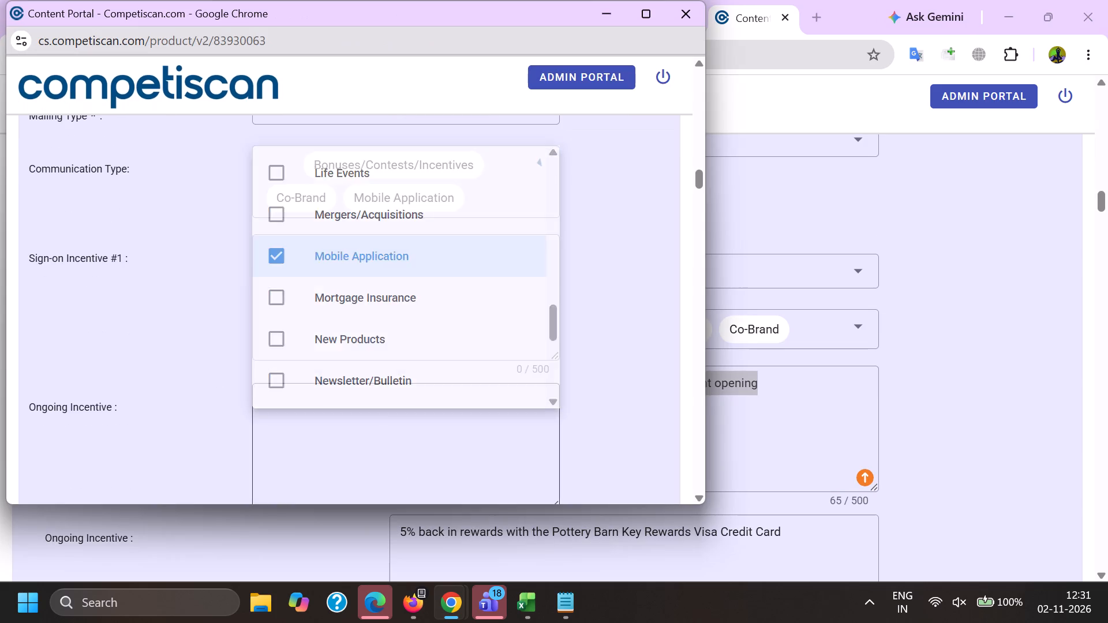
click(377, 299)
key(ctrl+v)
Copy "5% back in rewards with the Pottery Barn Key Rewards Visa Credit Card" from the other record into Ongoing Incentive.
click(397, 414)
key(alt+Tab)
drag(817, 548, 130, 514)
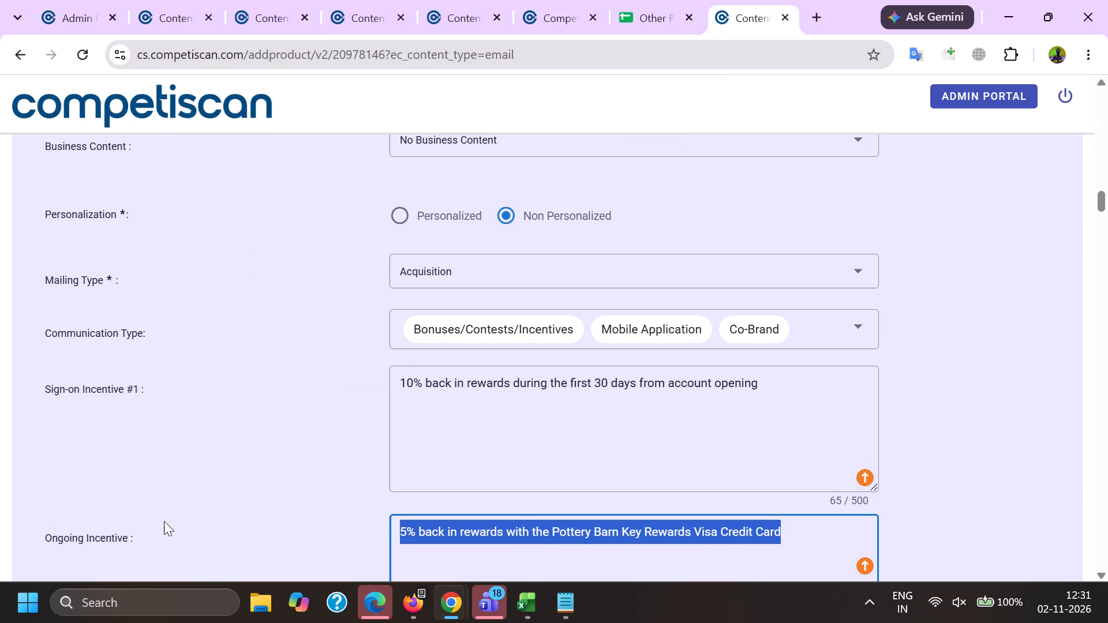
key(ctrl+c)
key(alt+Tab)
key(ctrl+v)
Set Sign-on Incentive Type #1 to Coupon/Discount and Sign-on Incentive Value #1 to 10.00.
scroll(230, 316, down, 4)
click(313, 201)
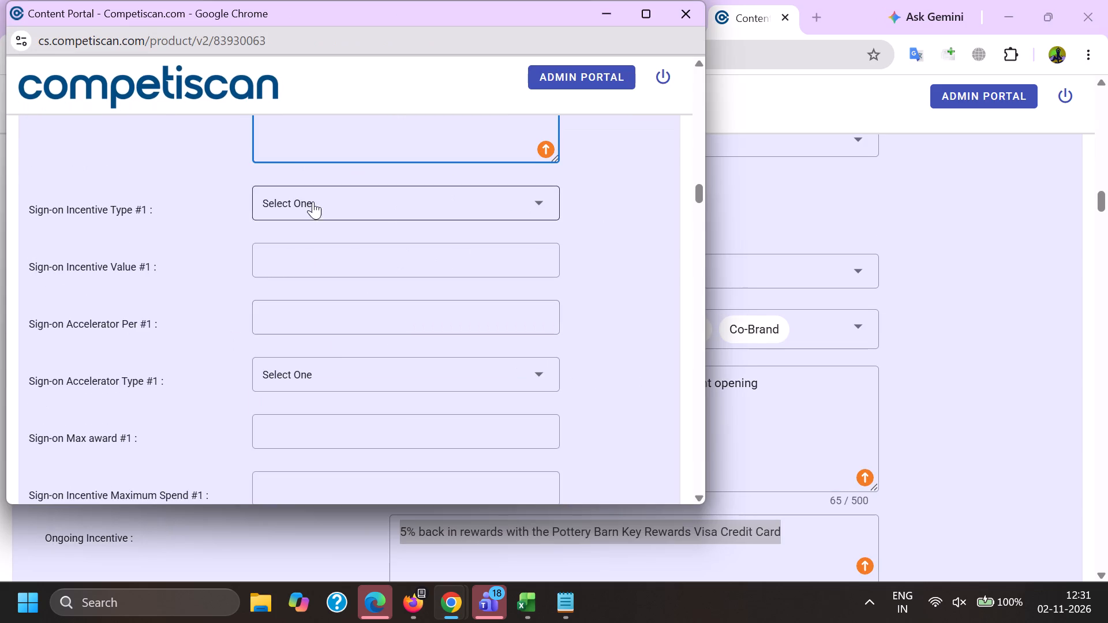
scroll(312, 200, down, 7)
click(315, 325)
click(227, 309)
click(283, 266)
key(1)
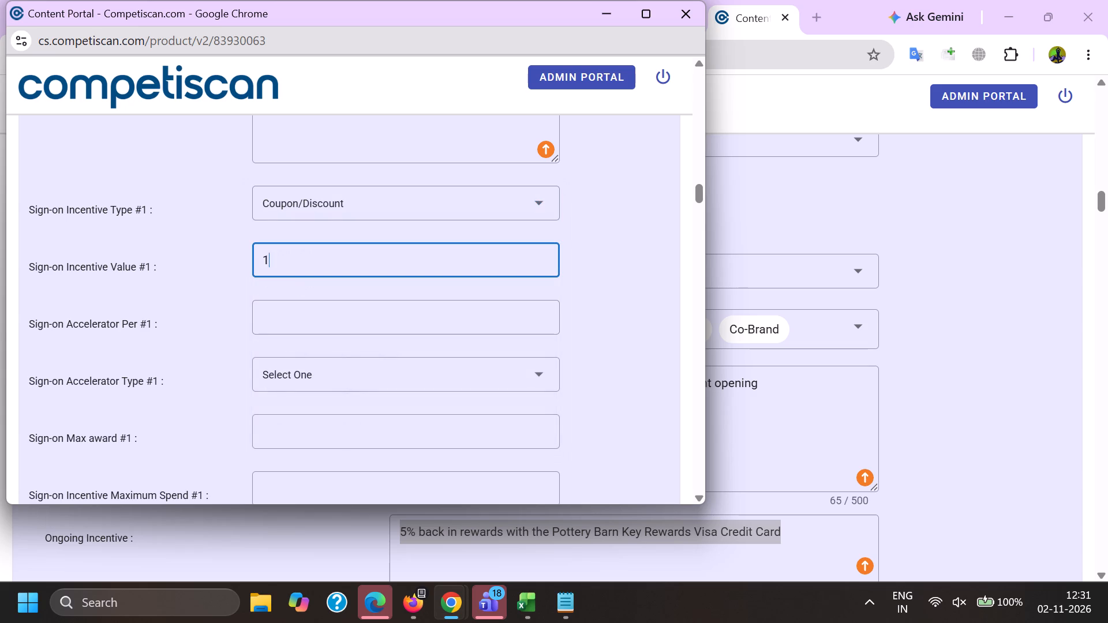
key(0)
key(period)
key(0)
key(0)
Set Sign-on Max award #1 to 10.00 and Sign-on Incentive Window #1 to 1 month.
key(Tab)
key(Tab)
key(Tab)
key(1)
key(0)
key(period)
key(0)
key(0)
key(Tab)
key(Tab)
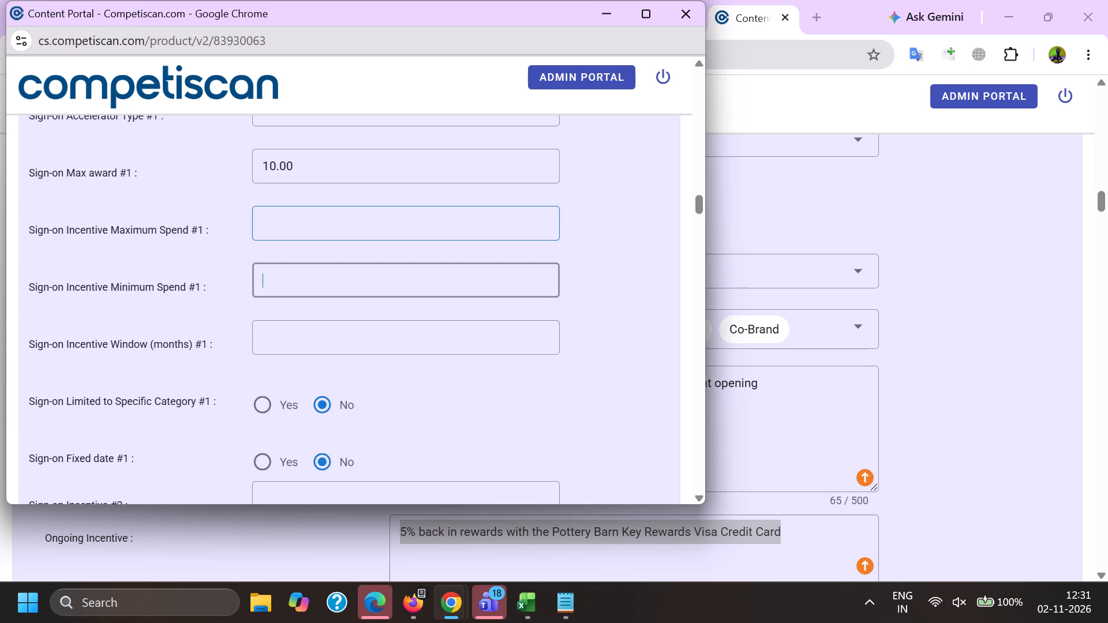
key(Tab)
key(1)
Set the remaining yes/no options for sign-on incentive #1 and check the incentive entries.
scroll(290, 265, down, 3)
click(269, 208)
scroll(269, 205, down, 8)
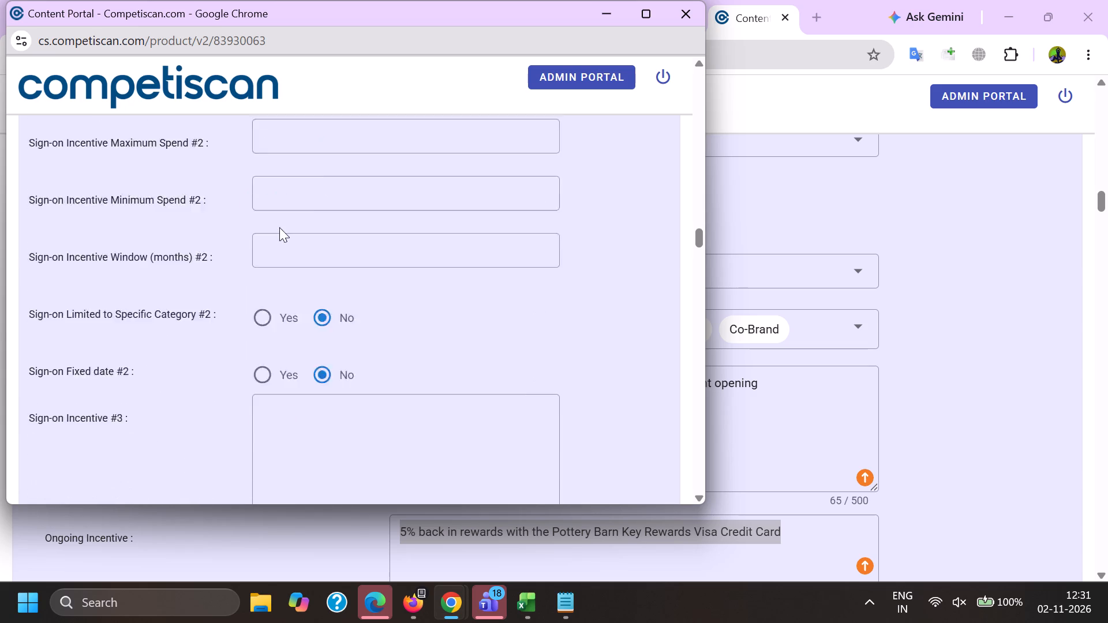
scroll(279, 228, up, 20)
scroll(279, 228, up, 9)
scroll(291, 268, down, 16)
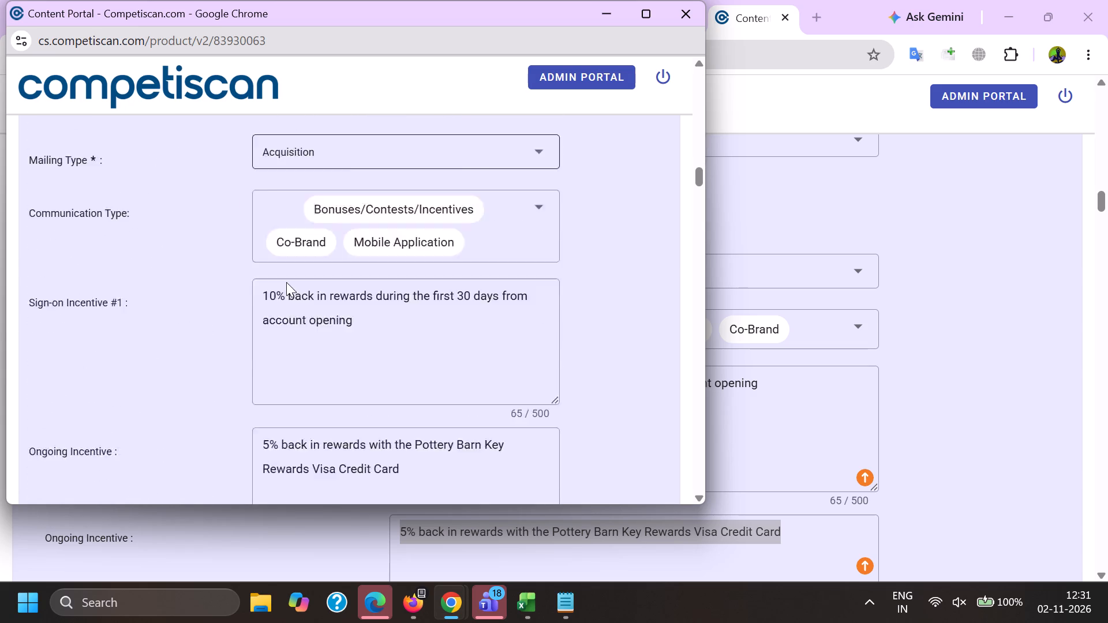
scroll(286, 282, down, 20)
scroll(286, 282, down, 4)
click(261, 286)
Set the payment card application type to Invitation to Apply and the card network to Visa.
scroll(320, 215, down, 1)
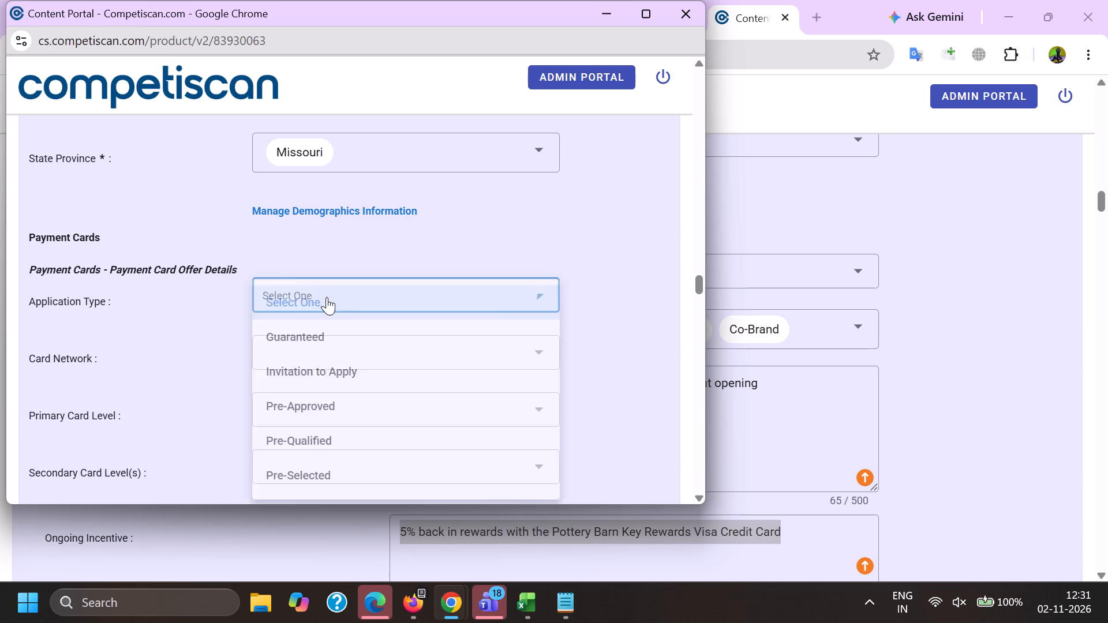
click(327, 291)
click(209, 297)
click(335, 262)
scroll(345, 179, down, 1)
click(294, 358)
drag(166, 326, 294, 358)
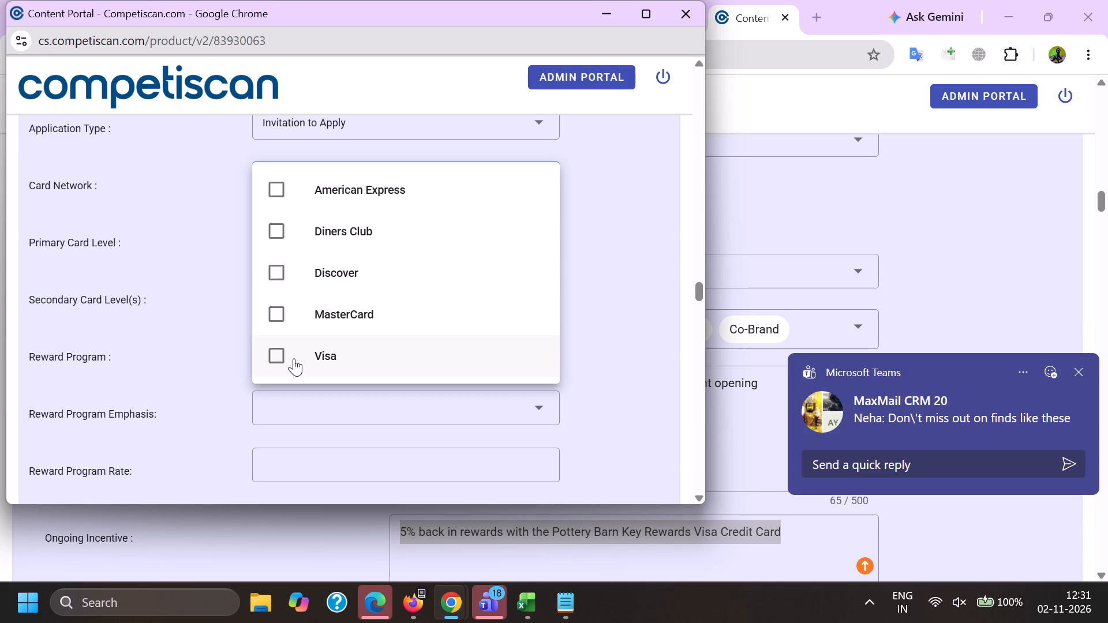
drag(294, 358, 179, 320)
Set the primary card level to Visa Signature.
click(296, 236)
scroll(288, 335, down, 7)
click(327, 395)
click(332, 415)
click(241, 400)
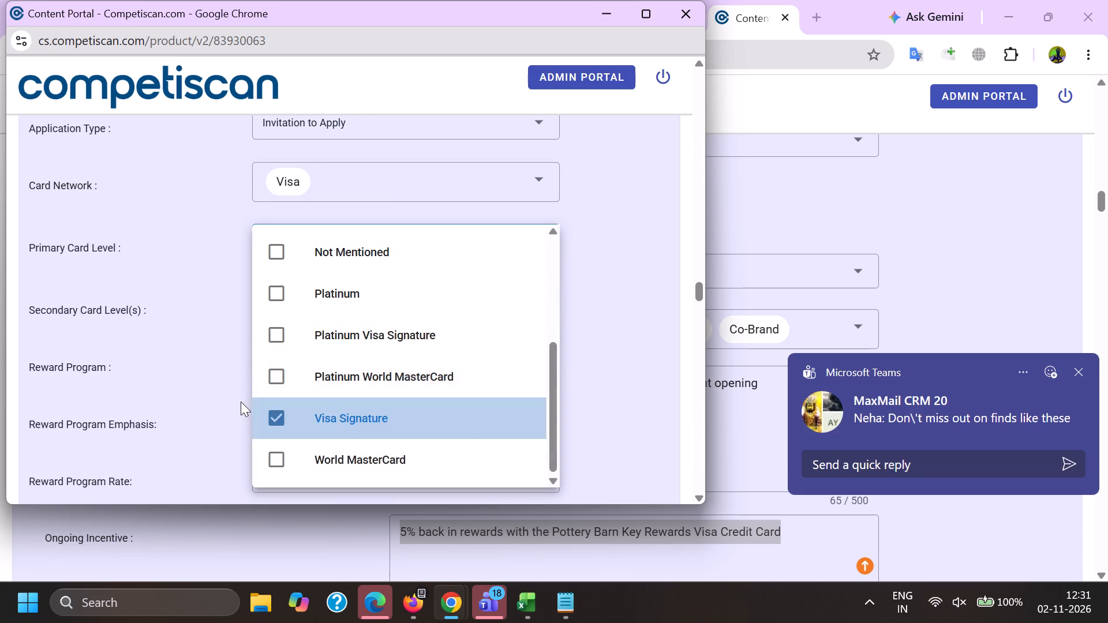
Mark Credit Card Mentioned in the Retail - Credit section and submit the product record.
click(250, 363)
double_click(209, 418)
key(End)
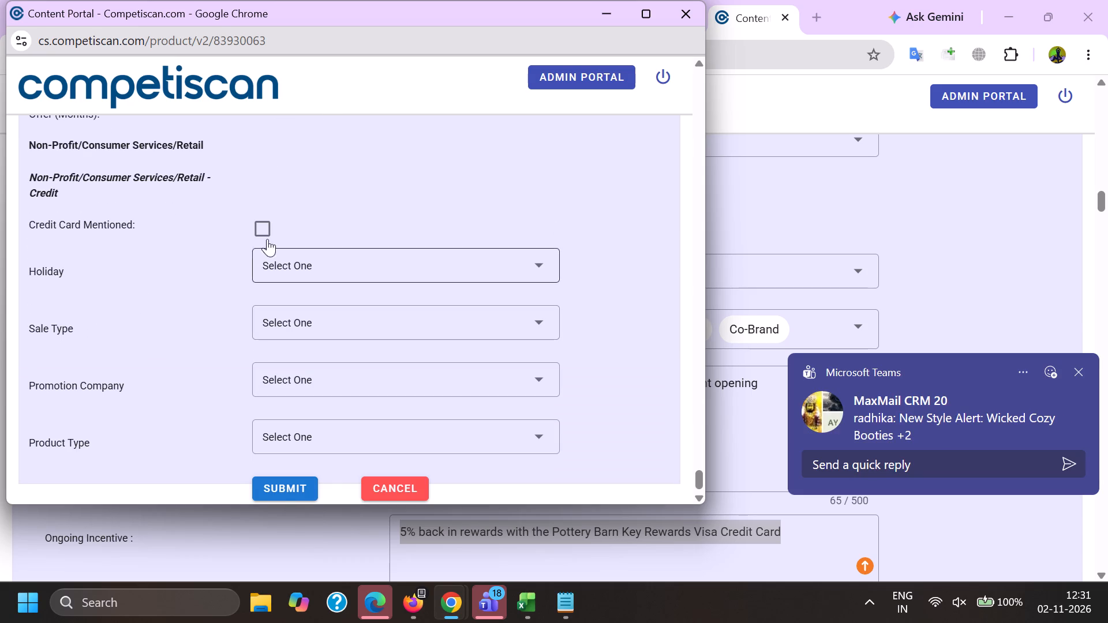
click(263, 223)
click(280, 486)
key(alt+Tab)
click(283, 0)
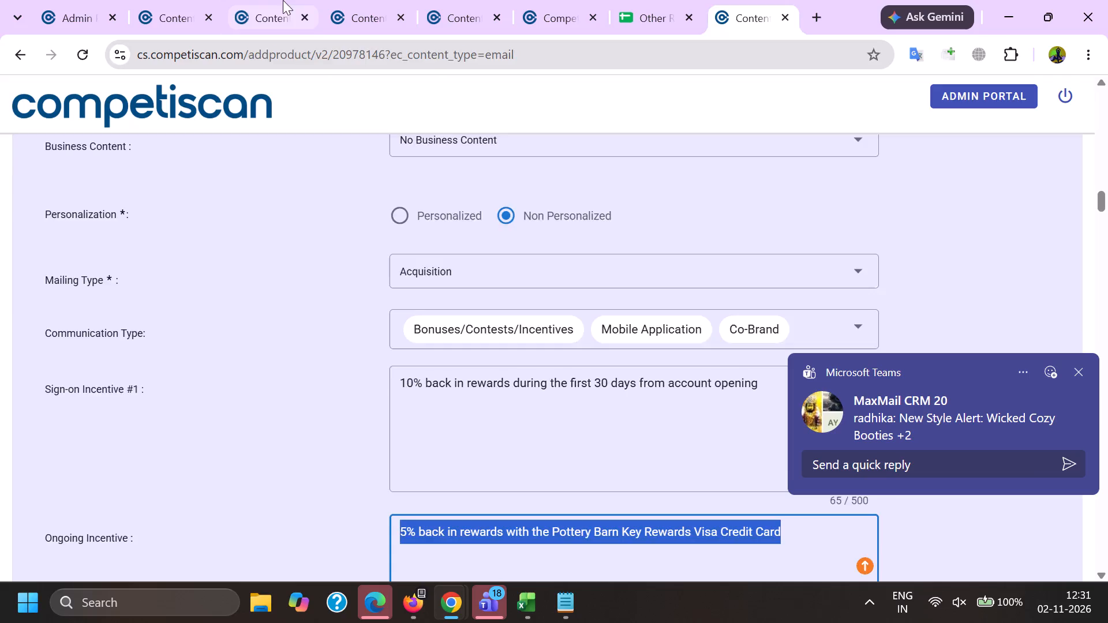
click(170, 0)
click(312, 0)
click(376, 0)
double_click(345, 48)
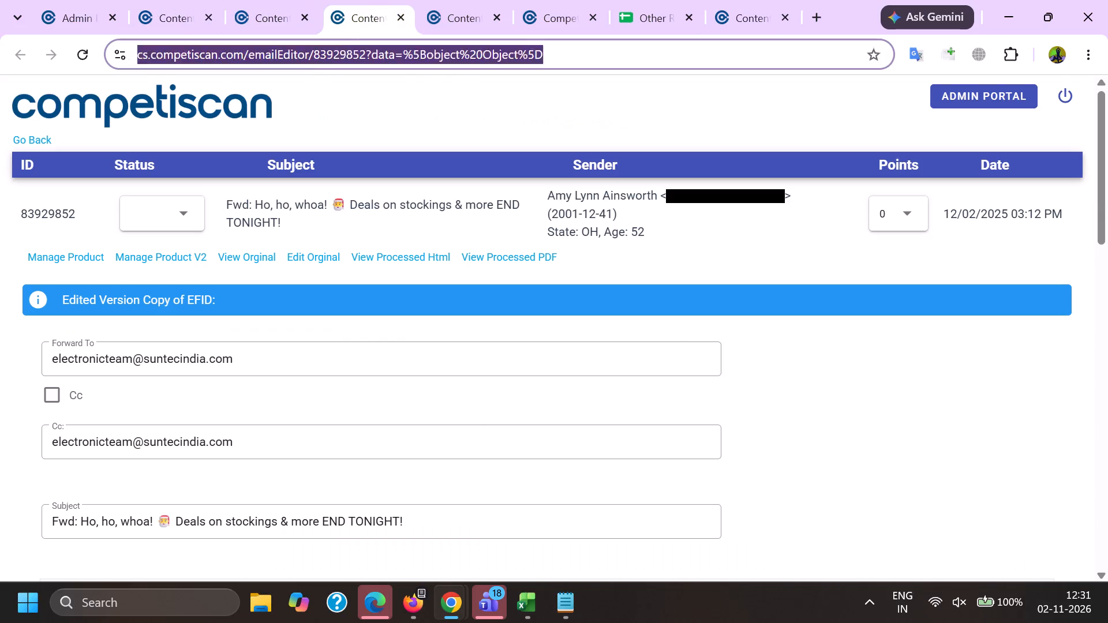
key(ctrl+c)
click(519, 619)
click(687, 529)
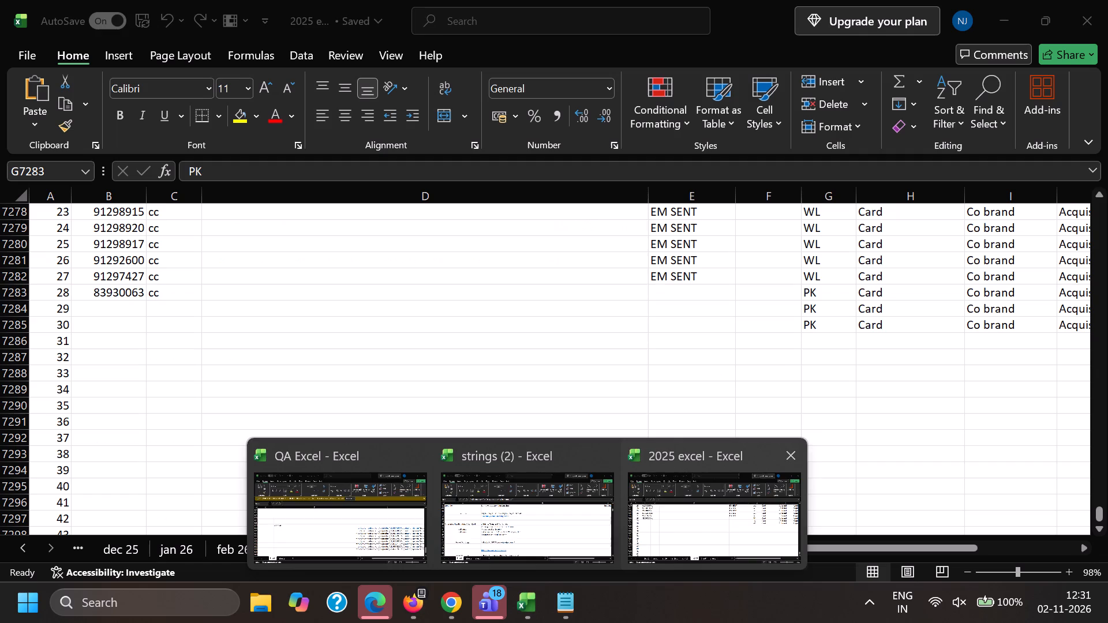
click(125, 317)
click(116, 310)
key(ctrl+v)
click(169, 306)
key(c)
key(c)
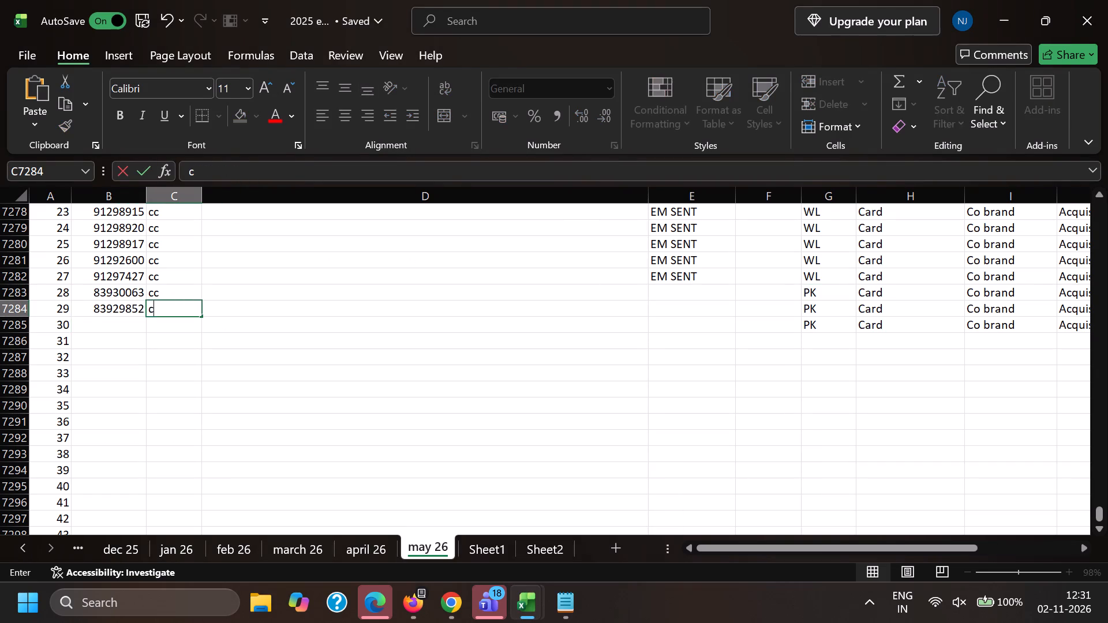
click(252, 303)
Copy the From, Date and Subject lines from email 83930063 in Chrome to the top of email 83929852's body.
key(alt+Tab)
click(265, 0)
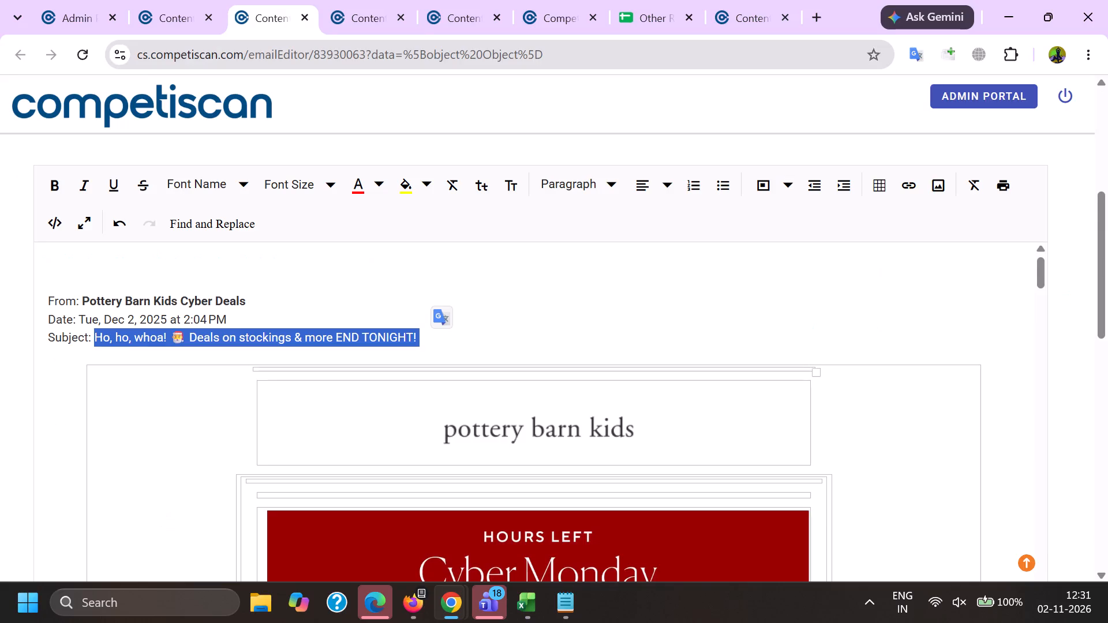
click(426, 329)
click(448, 344)
drag(448, 343, 0, 297)
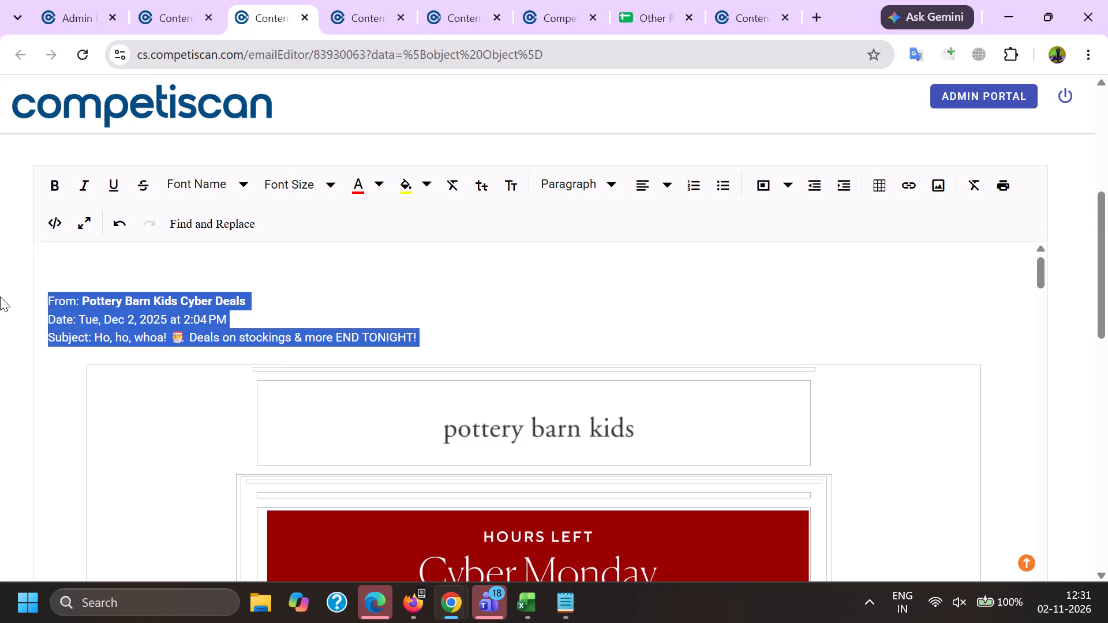
drag(0, 297, 0, 298)
key(ctrl+c)
drag(360, 0, 360, 6)
scroll(90, 310, down, 3)
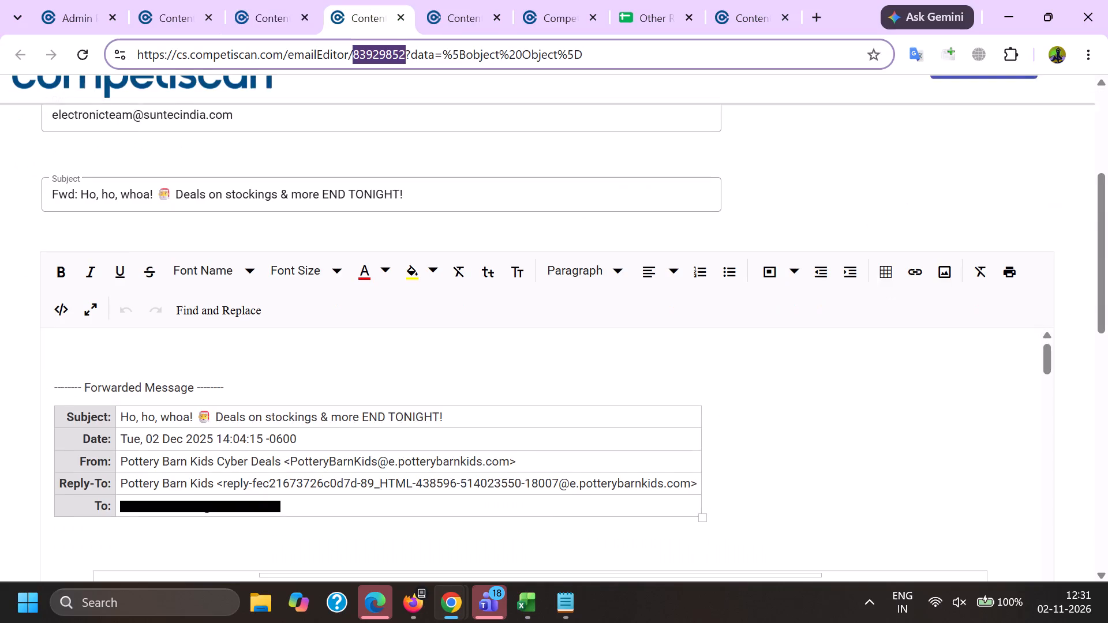
click(109, 357)
key(ctrl+v)
Replace the added header's date with Tue, 02 Dec 2025 14:04:15 -0600, keeping the From, Date and Subject on separate lines.
triple_click(132, 485)
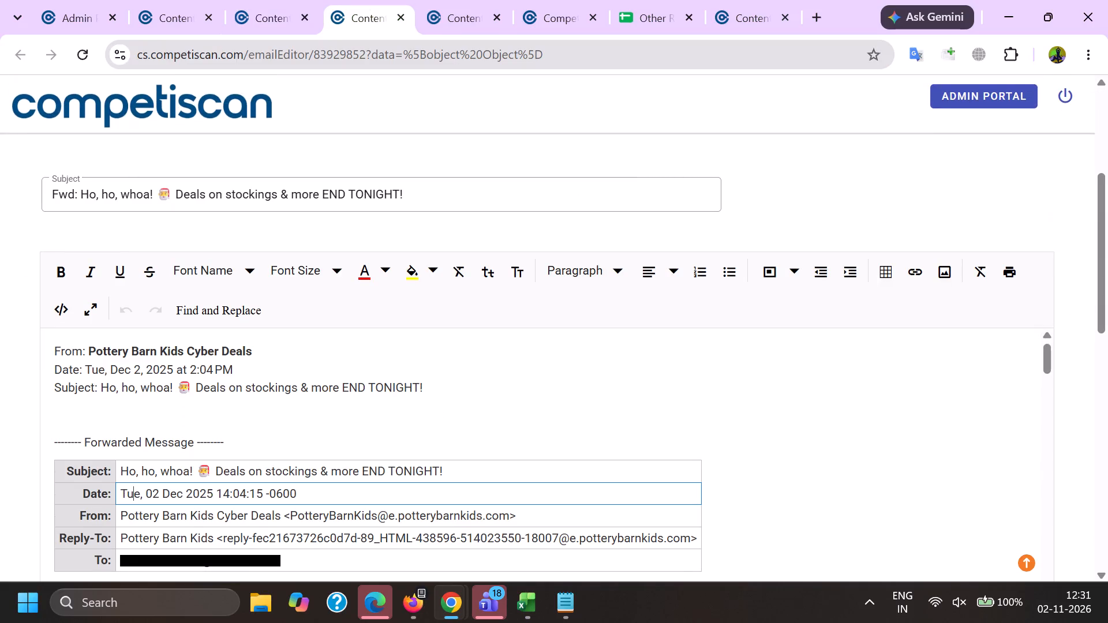
key(ctrl+c)
double_click(98, 367)
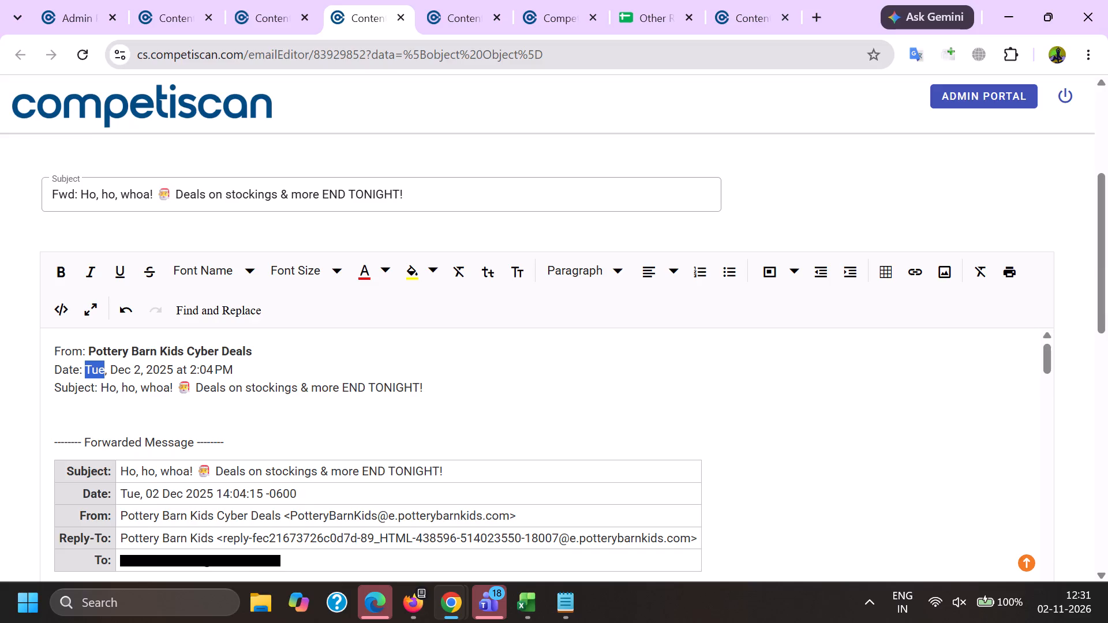
shift+click(245, 367)
key(ctrl+v)
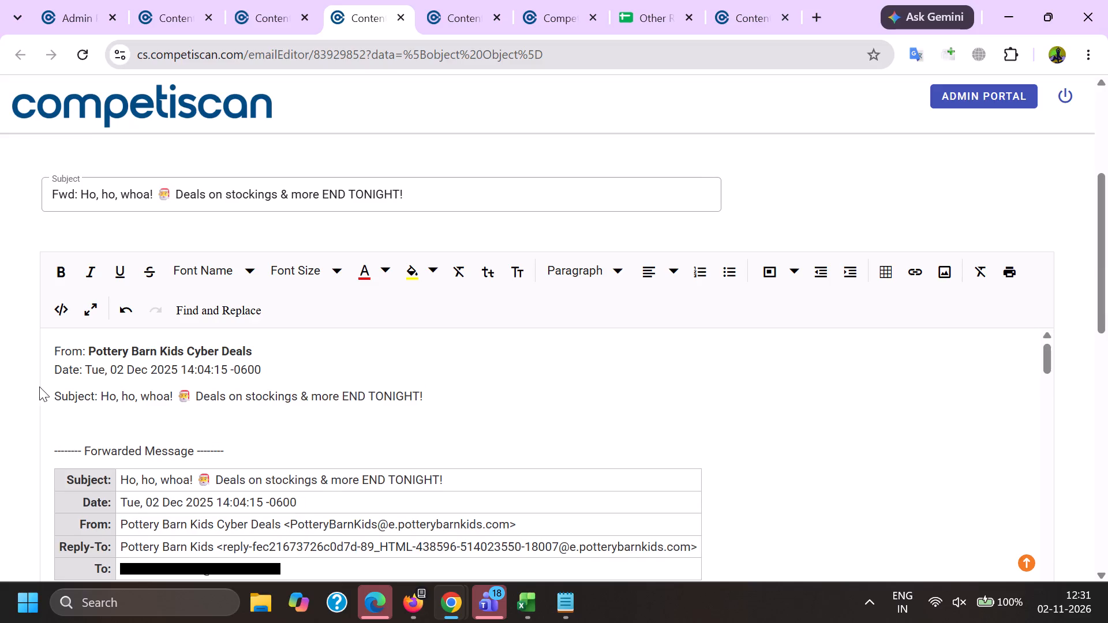
click(39, 386)
key(BackSpace)
key(shift+Return)
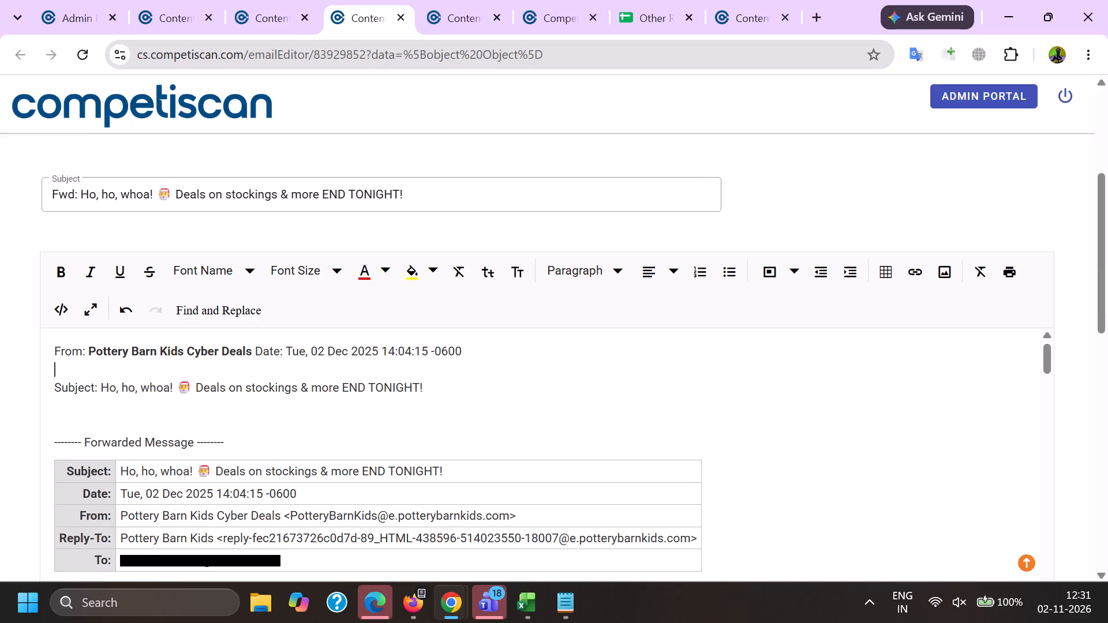
key(BackSpace)
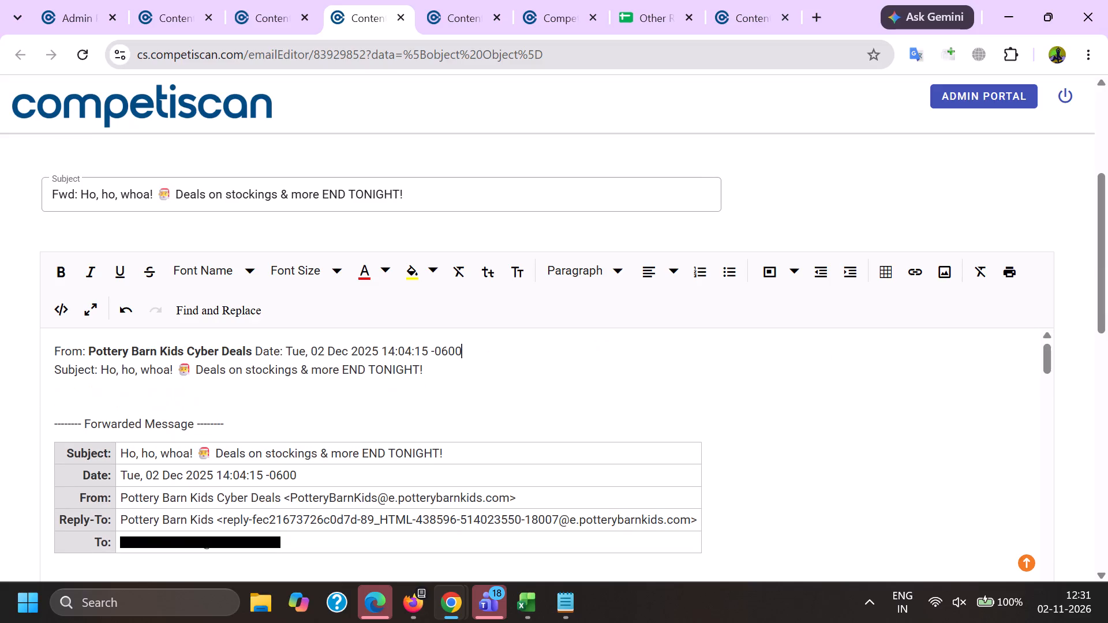
click(260, 350)
key(Left)
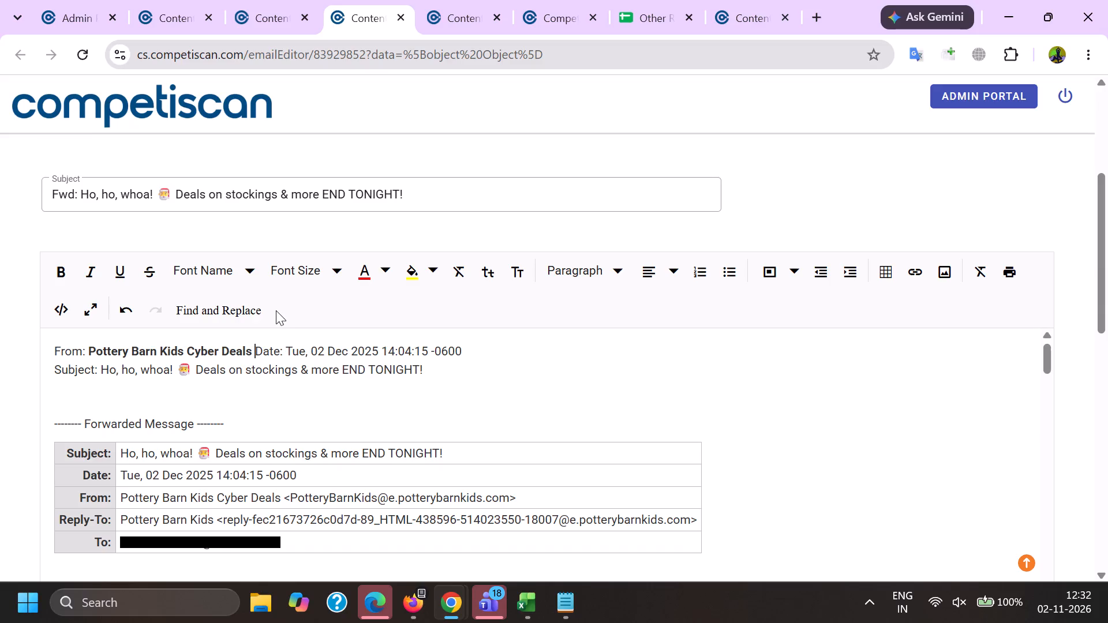
key(shift+Return)
key(BackSpace)
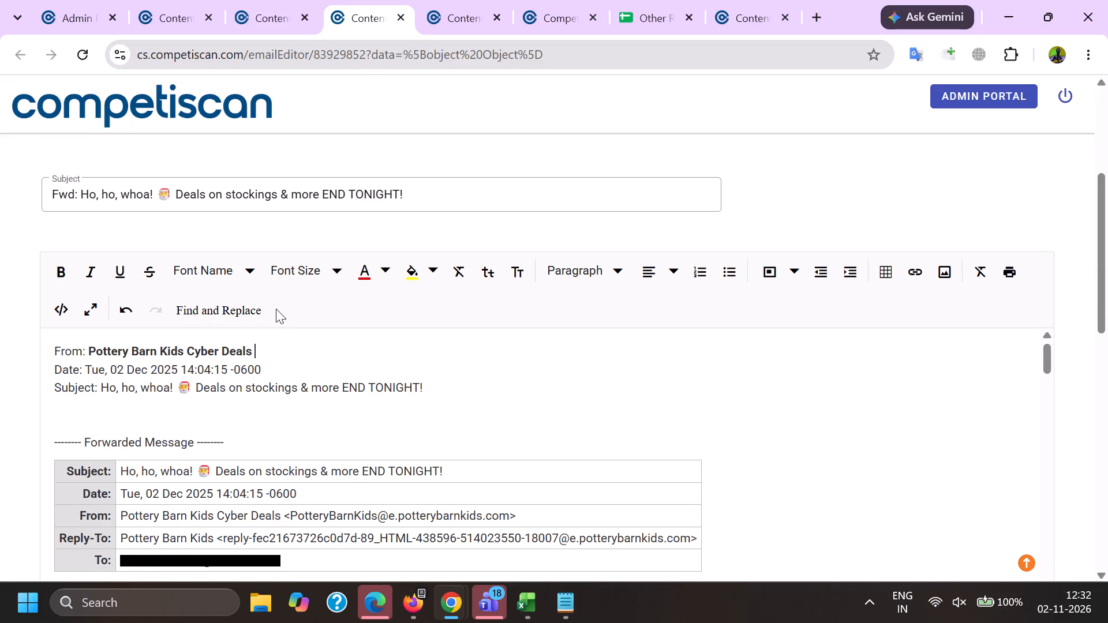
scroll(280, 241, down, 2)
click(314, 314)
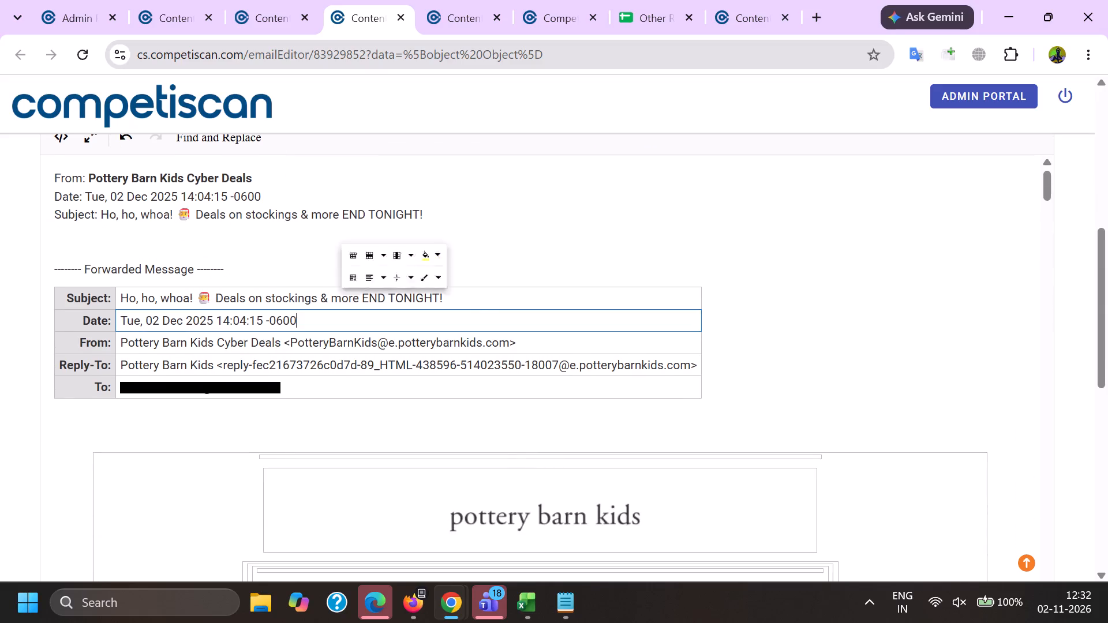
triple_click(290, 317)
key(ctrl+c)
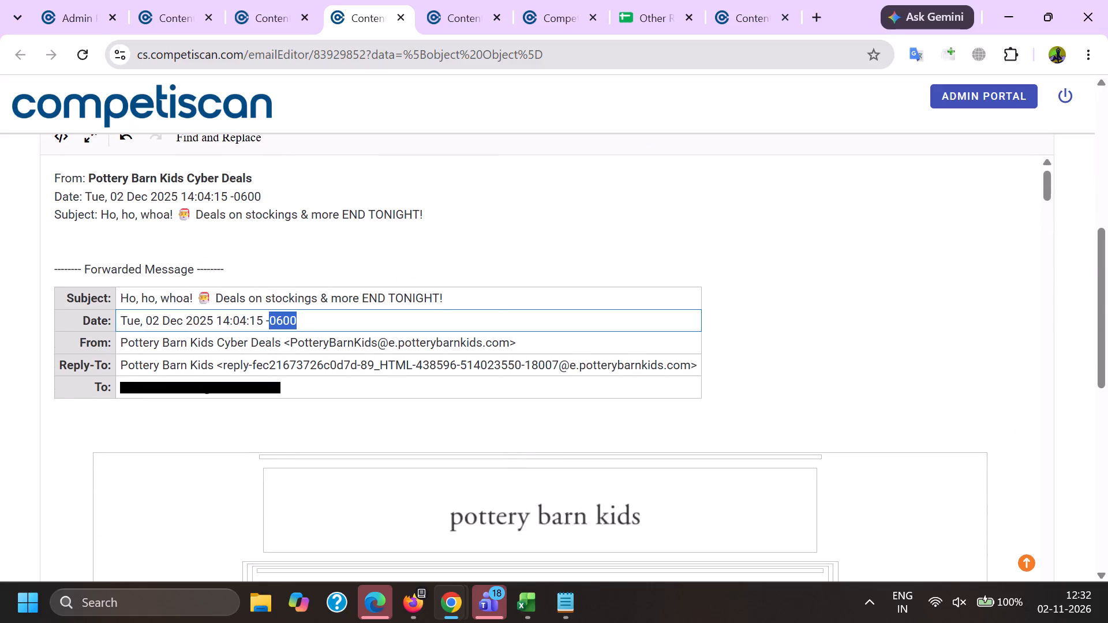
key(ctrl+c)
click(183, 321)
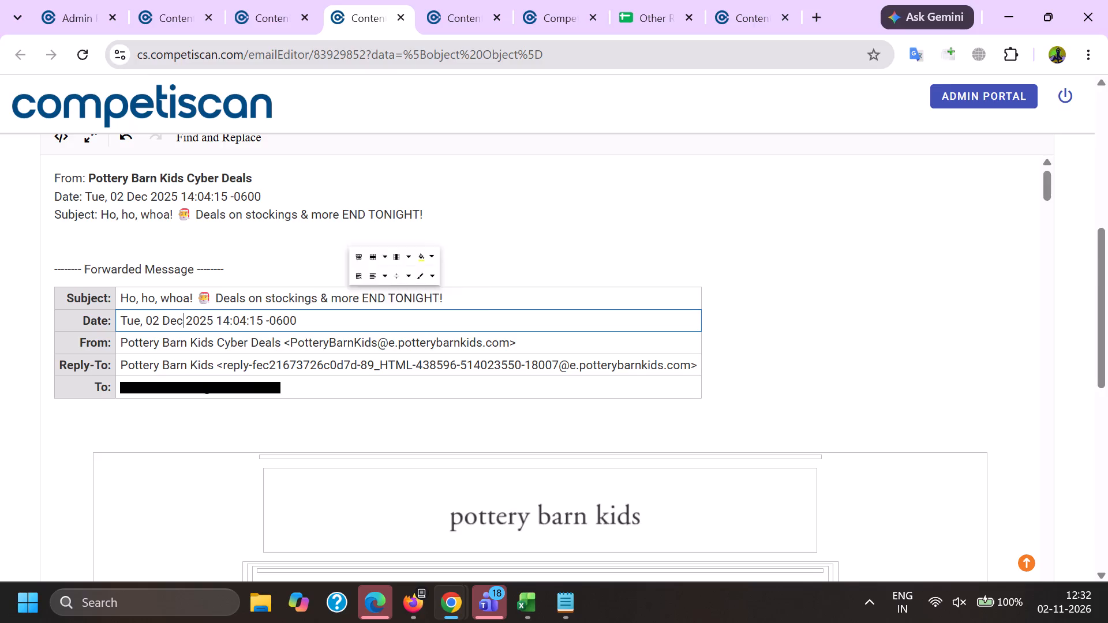
Delete the Forwarded Message line and the original header table beneath the new email header.
click(316, 283)
drag(308, 268, 22, 245)
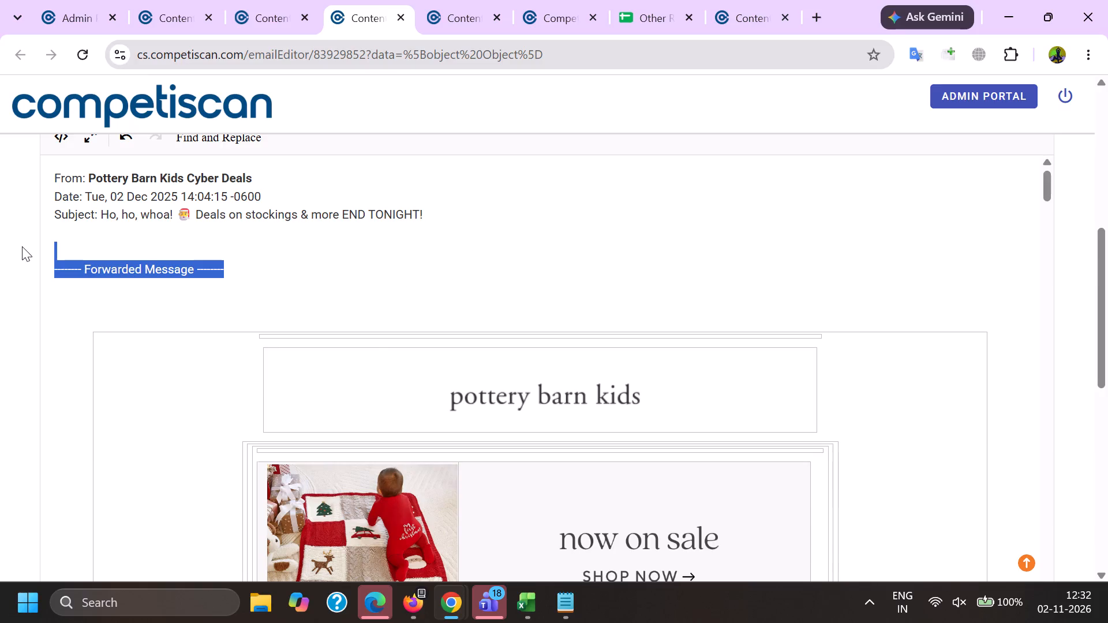
key(BackSpace)
key(BackSpace)
Open the link of the credit card rewards banner near the email's end in a new tab.
scroll(484, 345, down, 10)
scroll(533, 358, up, 1)
scroll(536, 358, down, 8)
scroll(583, 379, up, 1)
scroll(583, 380, down, 15)
scroll(611, 400, up, 1)
scroll(611, 400, down, 7)
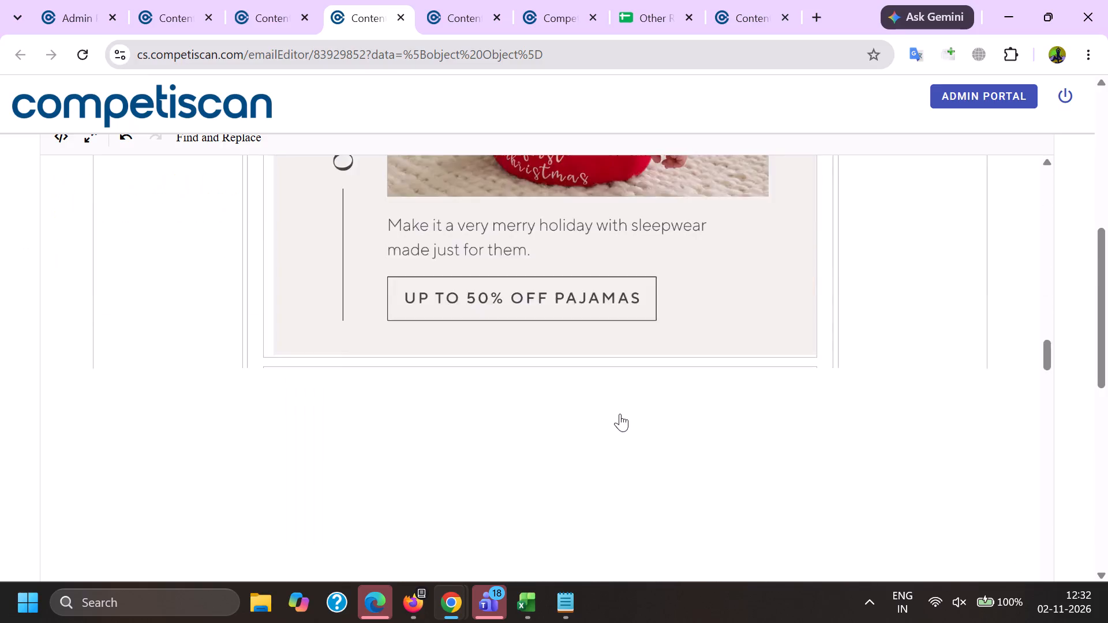
scroll(620, 414, down, 20)
scroll(620, 414, down, 19)
scroll(544, 422, down, 14)
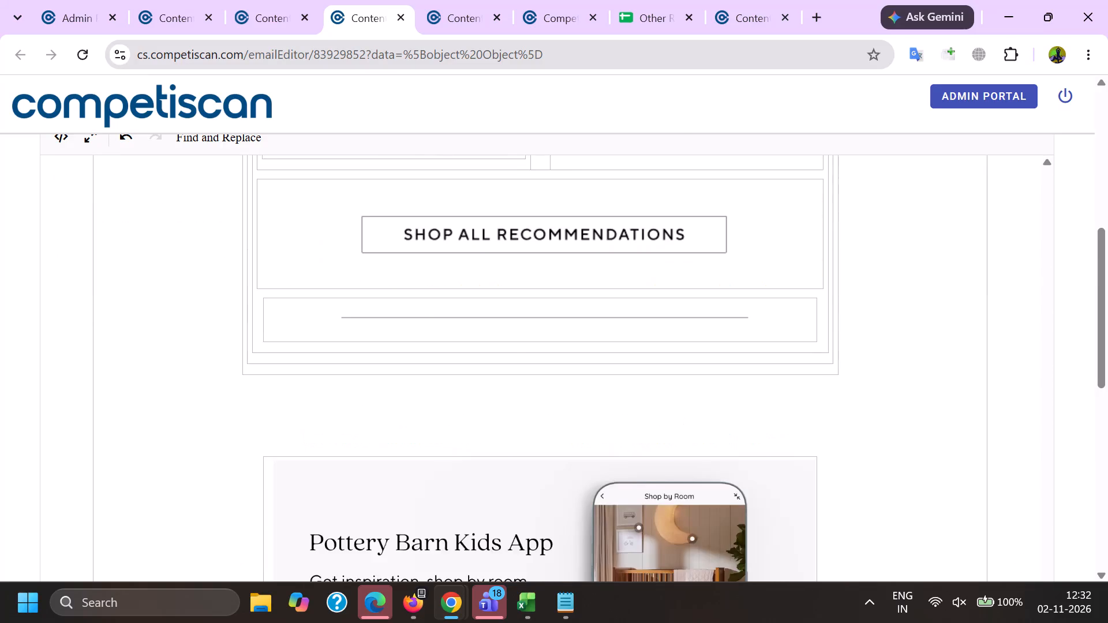
scroll(511, 429, down, 2)
click(481, 443)
click(498, 236)
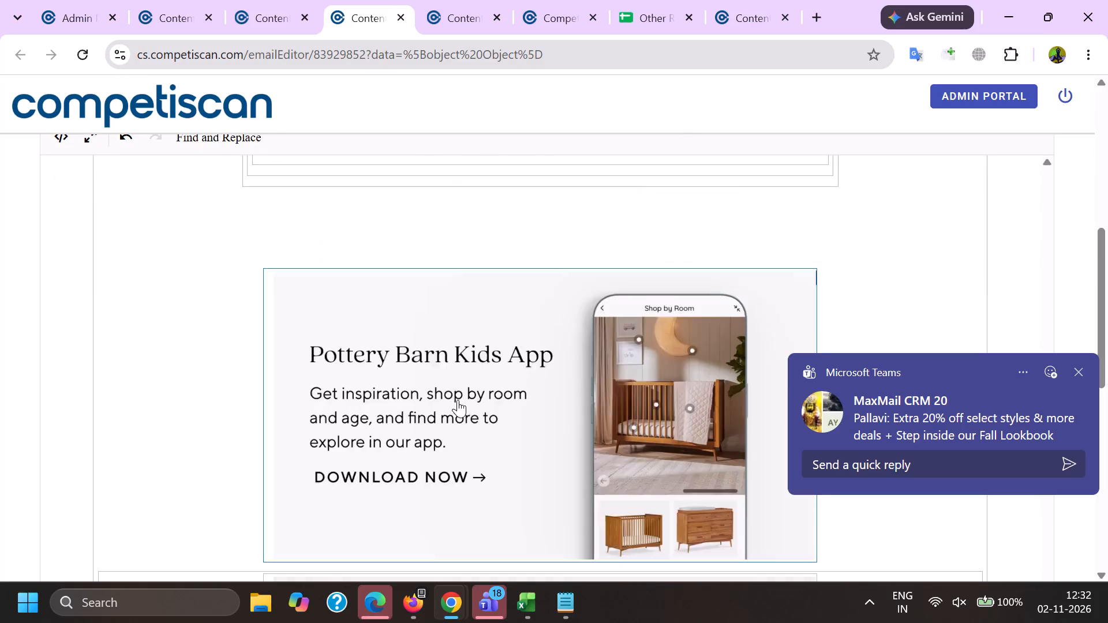
scroll(456, 397, down, 6)
right_click(443, 383)
right_click(365, 251)
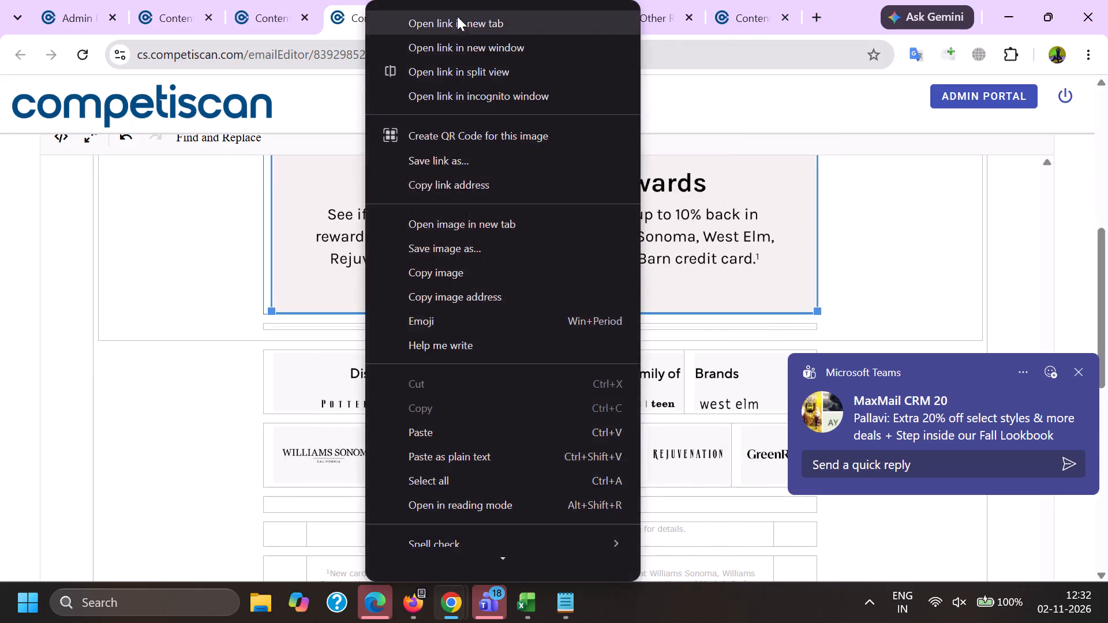
click(457, 16)
Delete the recipient's email address after "This message was sent to" in the email footer.
scroll(403, 200, down, 5)
scroll(404, 343, down, 4)
scroll(465, 388, up, 2)
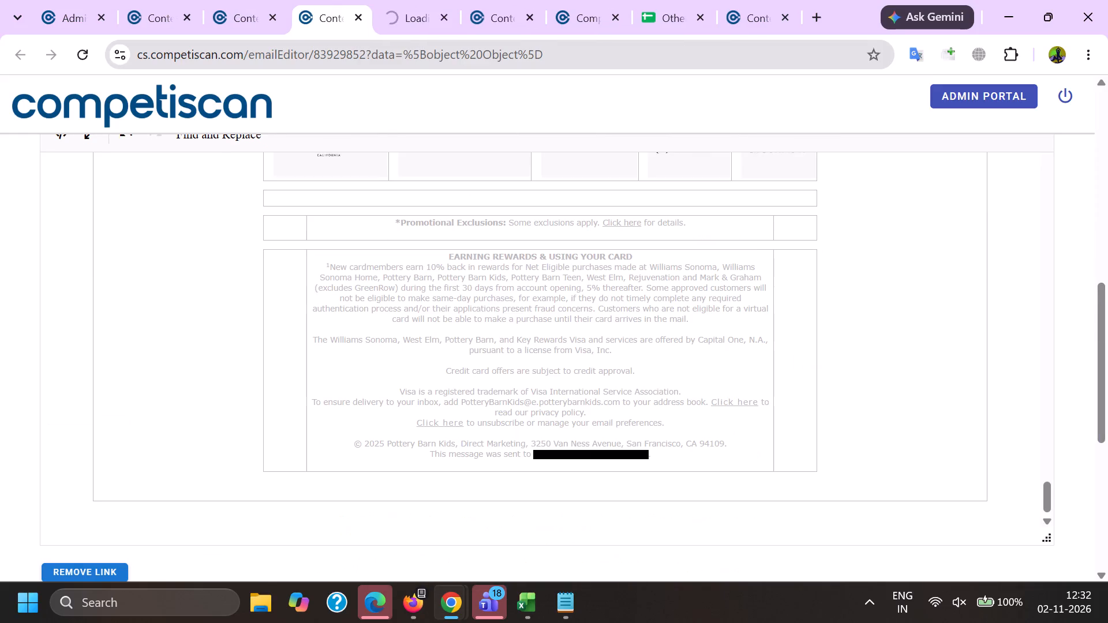
click(440, 421)
click(532, 456)
drag(539, 453, 639, 456)
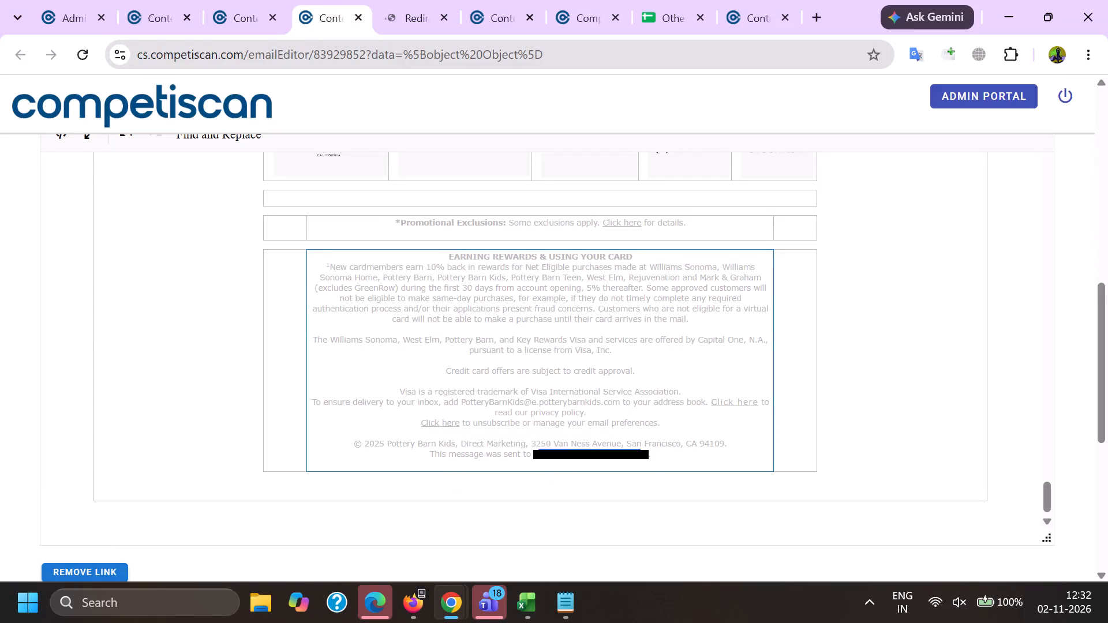
drag(639, 456, 641, 456)
key(BackSpace)
key(Right)
key(Right)
key(BackSpace)
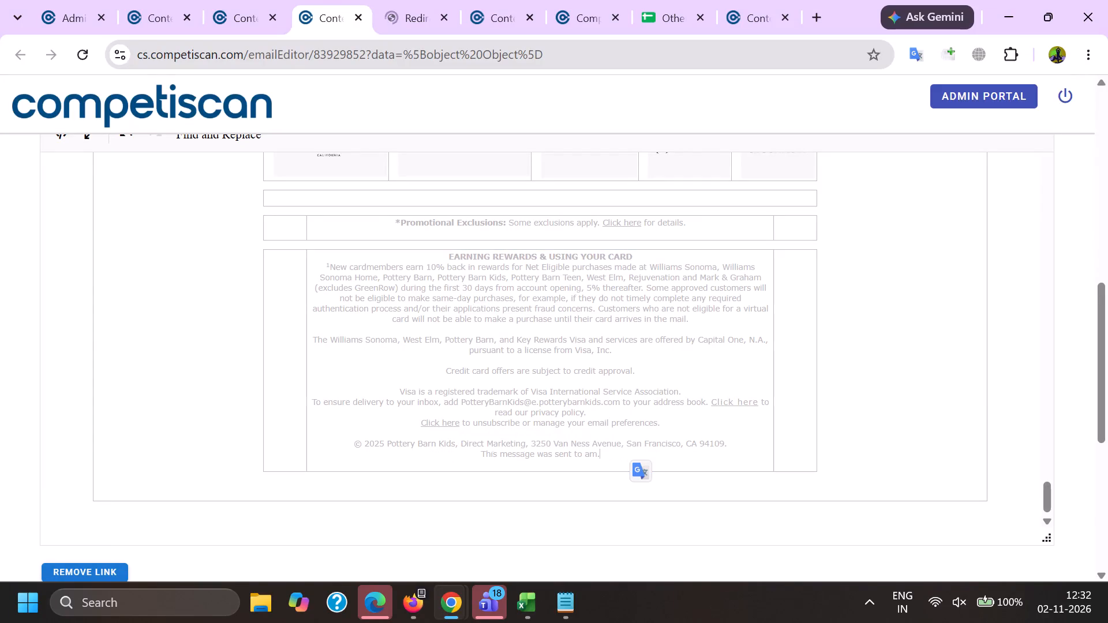
key(BackSpace)
key(BackSpace)
key(BackSpace)
Delete the sender's email address from the "To ensure delivery to your inbox" sentence in the footer.
drag(466, 400, 618, 411)
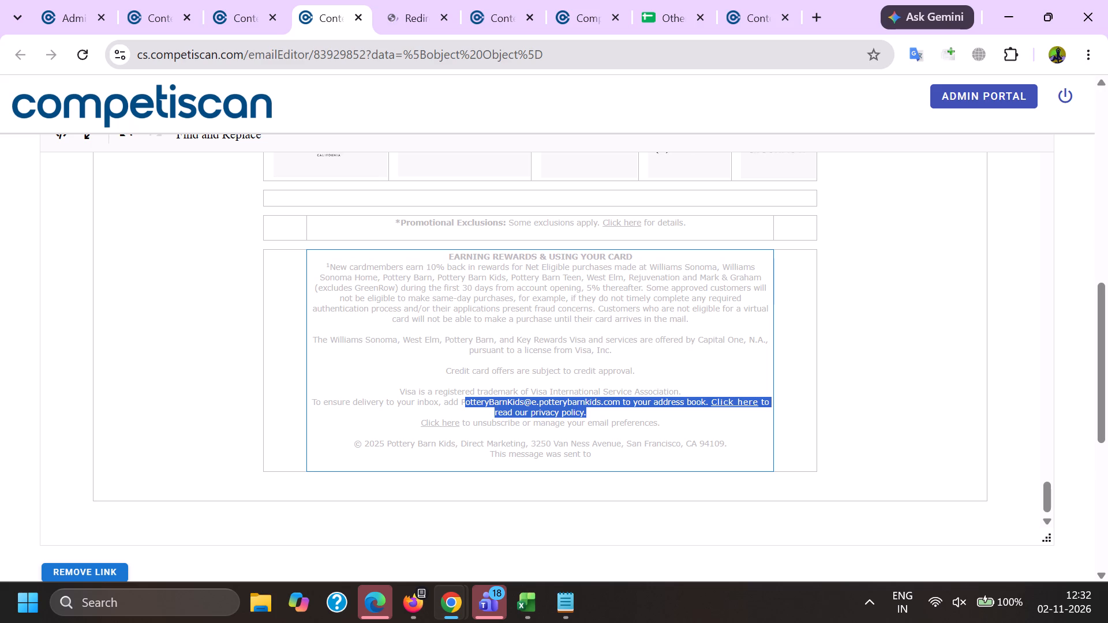
drag(618, 411, 619, 404)
key(BackSpace)
key(BackSpace)
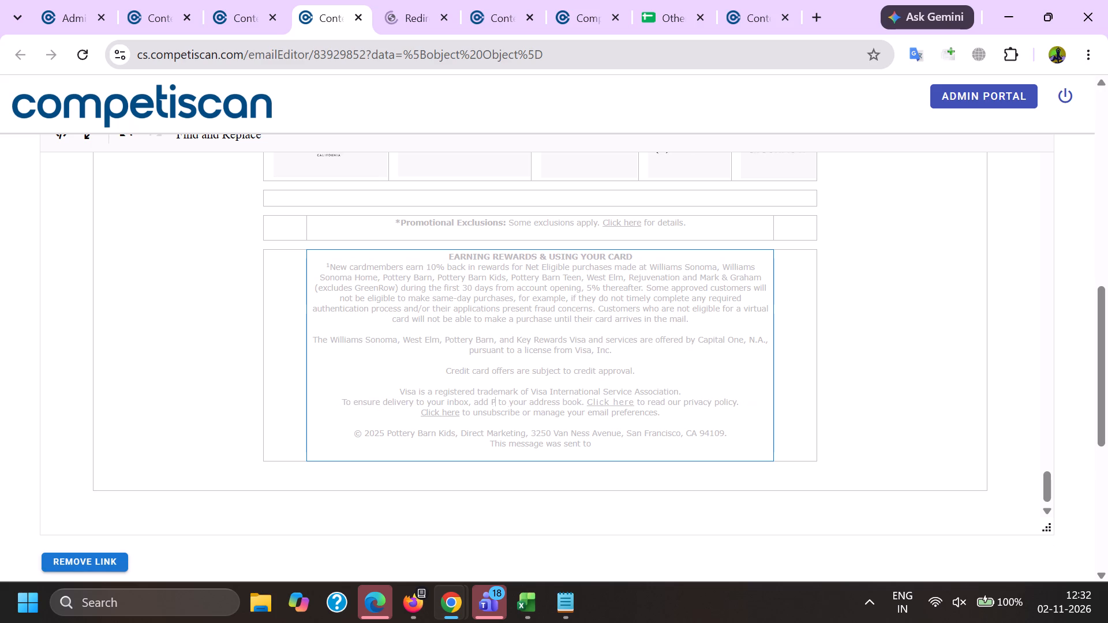
click(435, 408)
Remove all links from the body of email 83929852.
scroll(433, 420, up, 3)
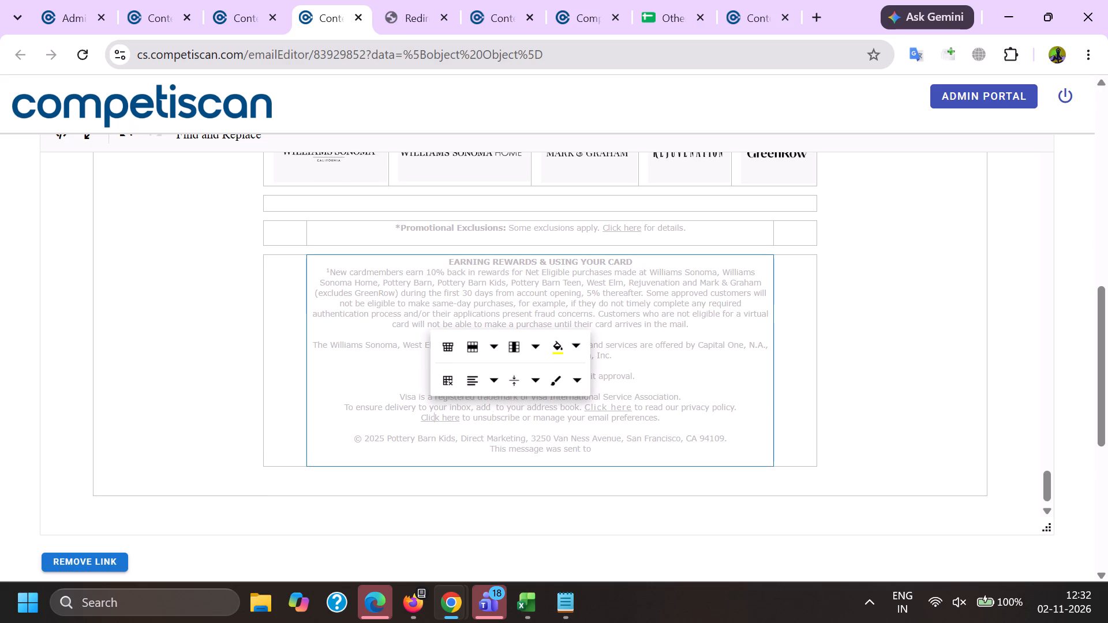
scroll(320, 322, down, 1)
click(422, 0)
click(357, 0)
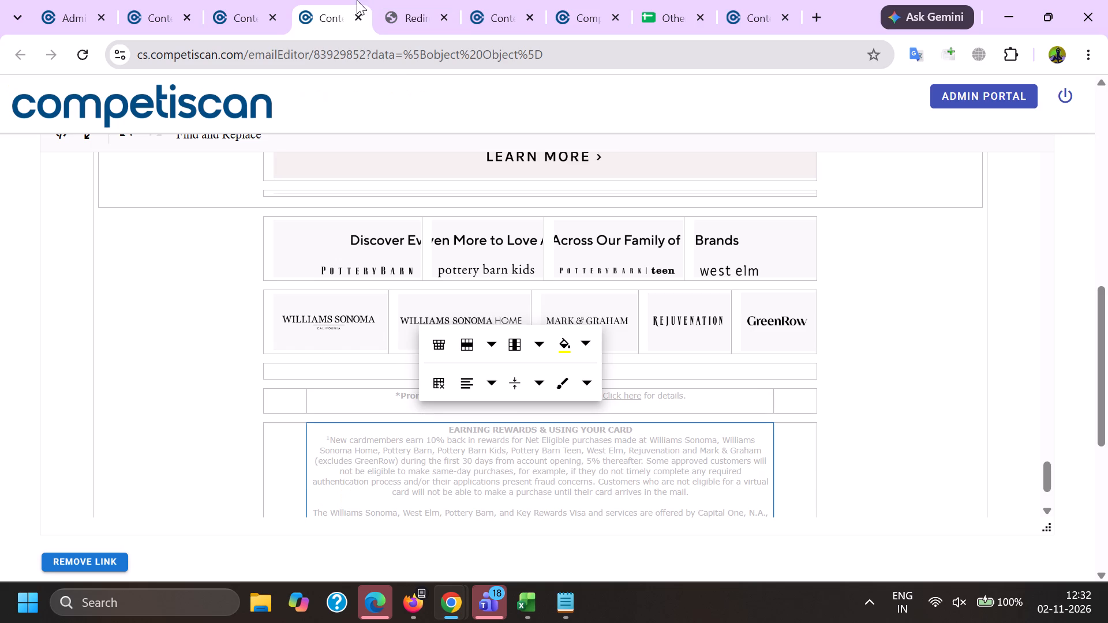
scroll(191, 295, down, 6)
click(99, 566)
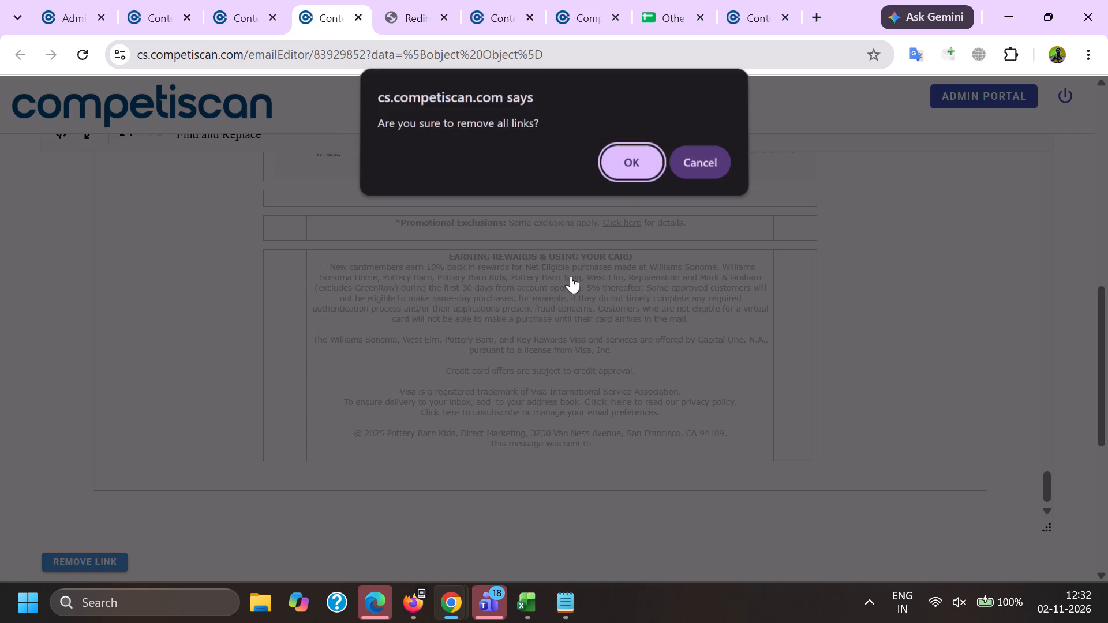
click(615, 179)
Remove all links from the body of email 83930063.
click(265, 0)
scroll(0, 389, down, 16)
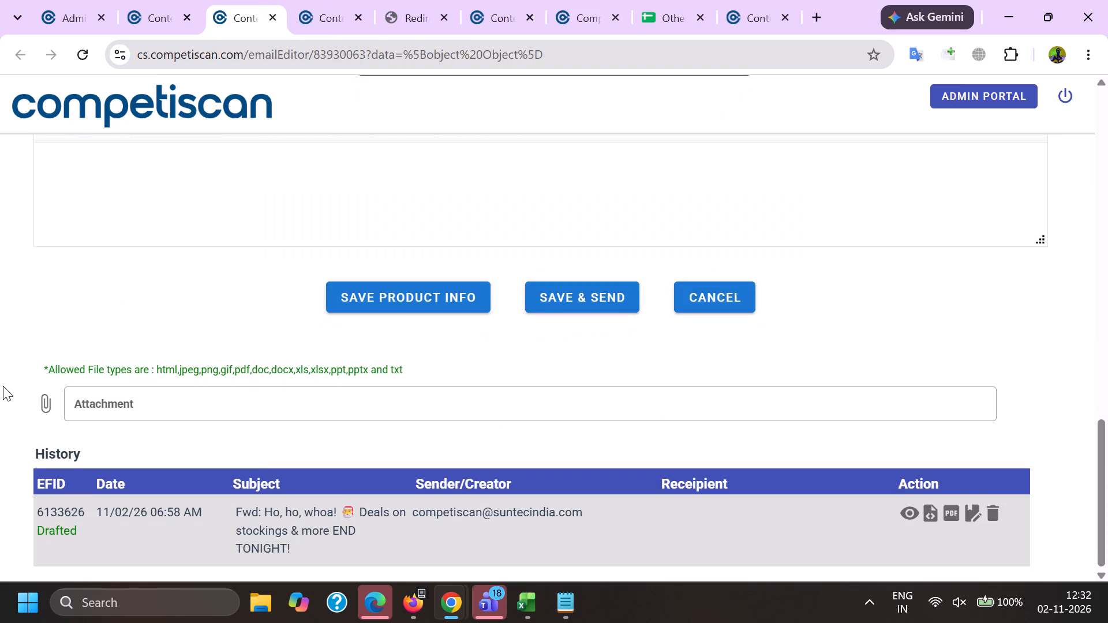
scroll(3, 386, down, 2)
scroll(0, 449, up, 4)
click(65, 400)
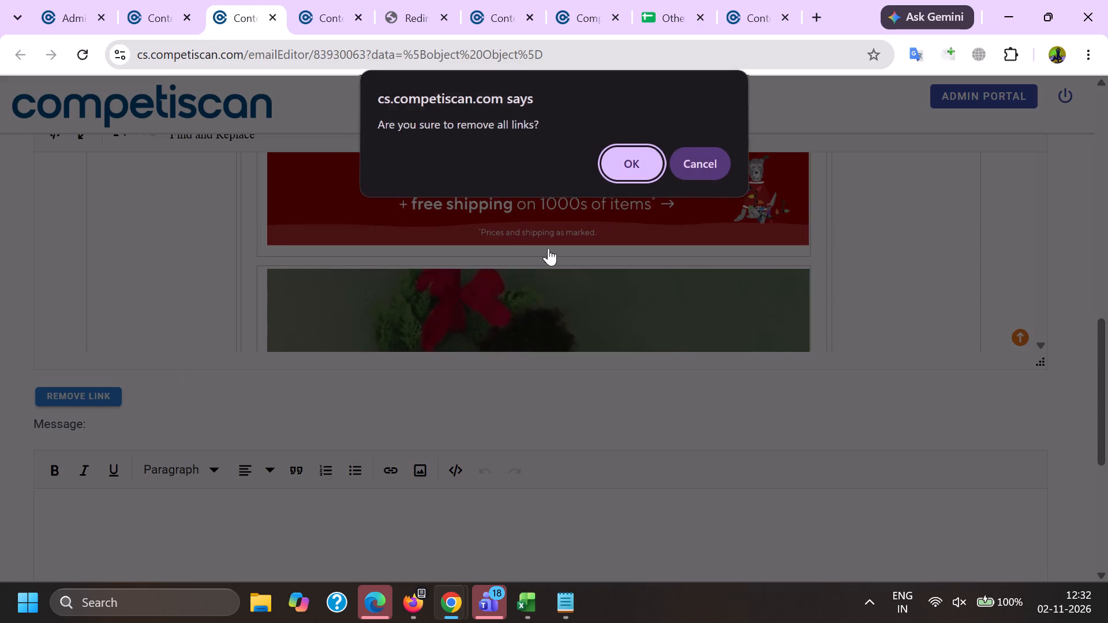
click(630, 182)
click(626, 163)
scroll(444, 247, down, 20)
scroll(444, 247, down, 1)
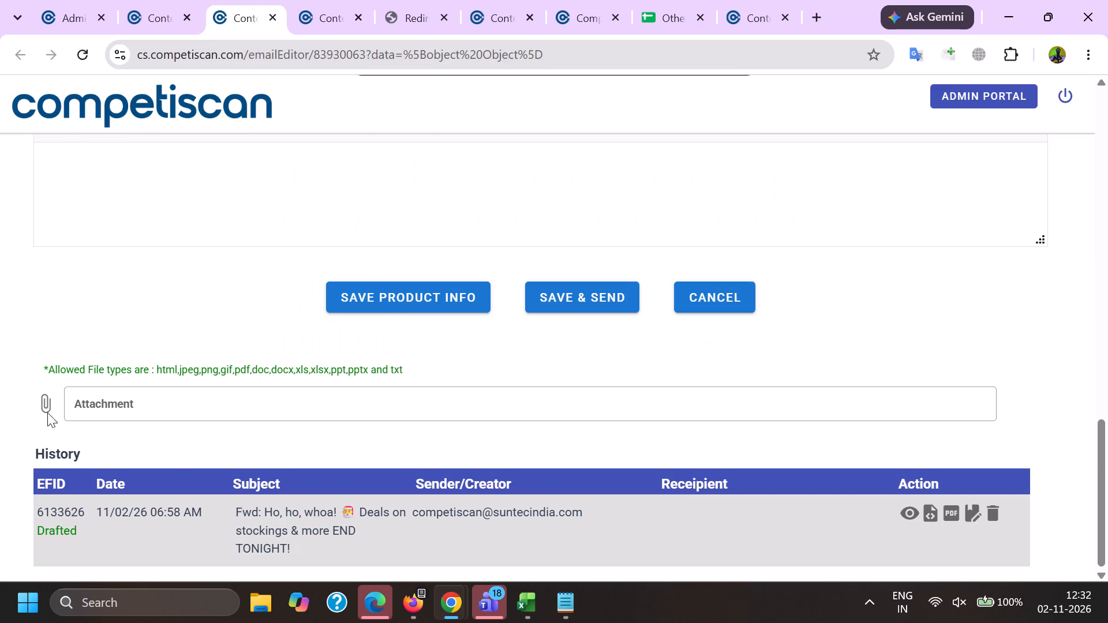
Save the cleaned email 83930063.
click(405, 301)
click(556, 351)
Save the cleaned email 83929852.
click(334, 0)
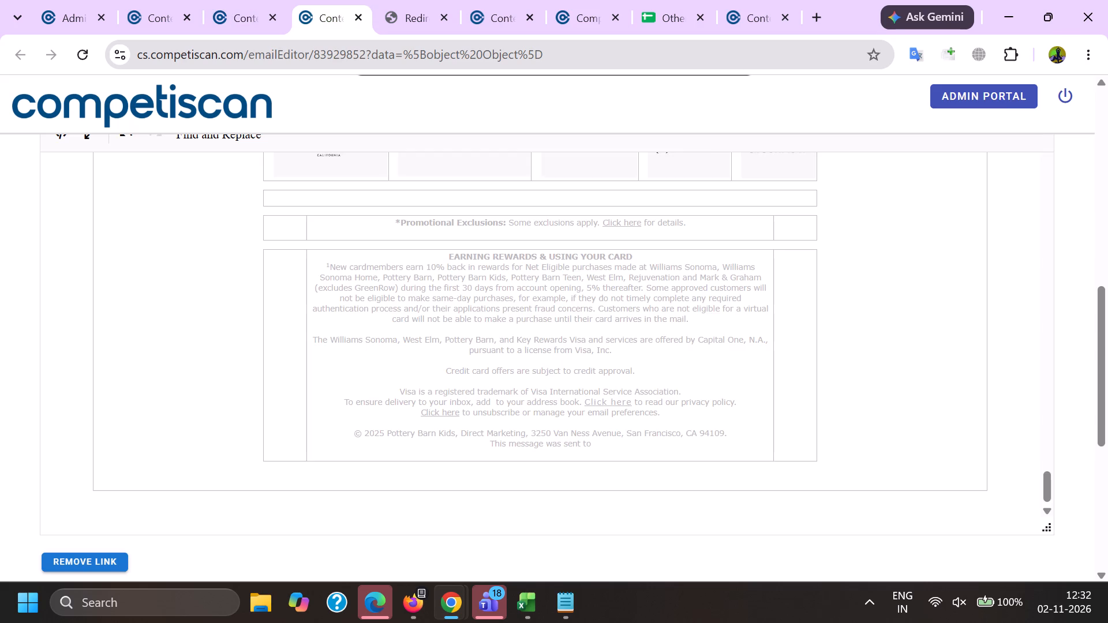
click(0, 157)
scroll(117, 173, down, 13)
click(399, 434)
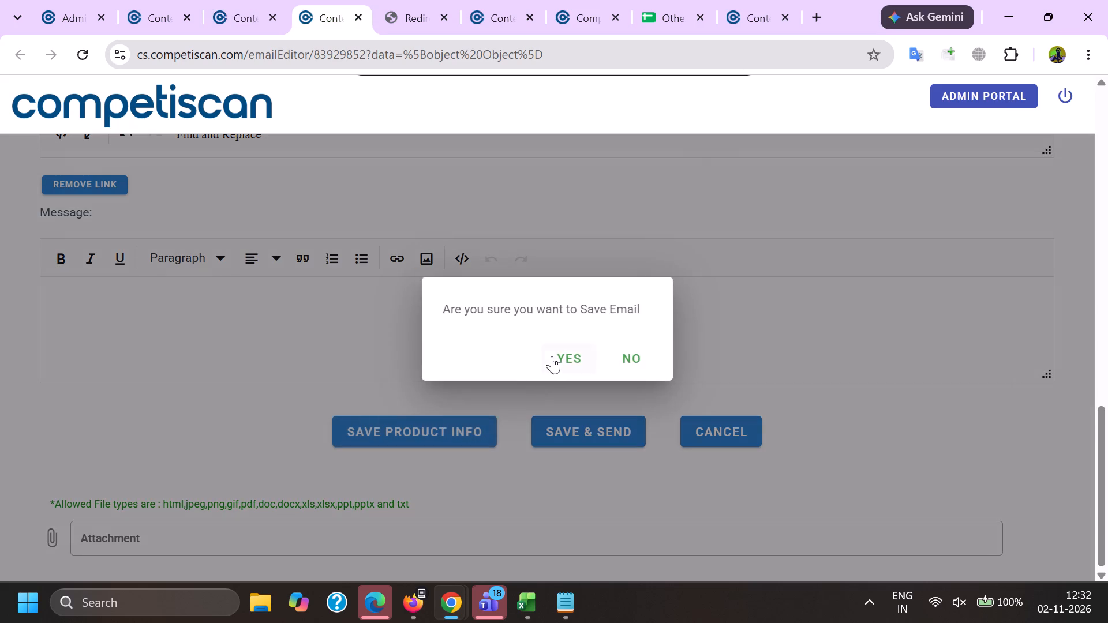
click(552, 354)
Close the redirect page's tab and open the product record of email 83929852.
click(402, 0)
click(443, 20)
click(306, 2)
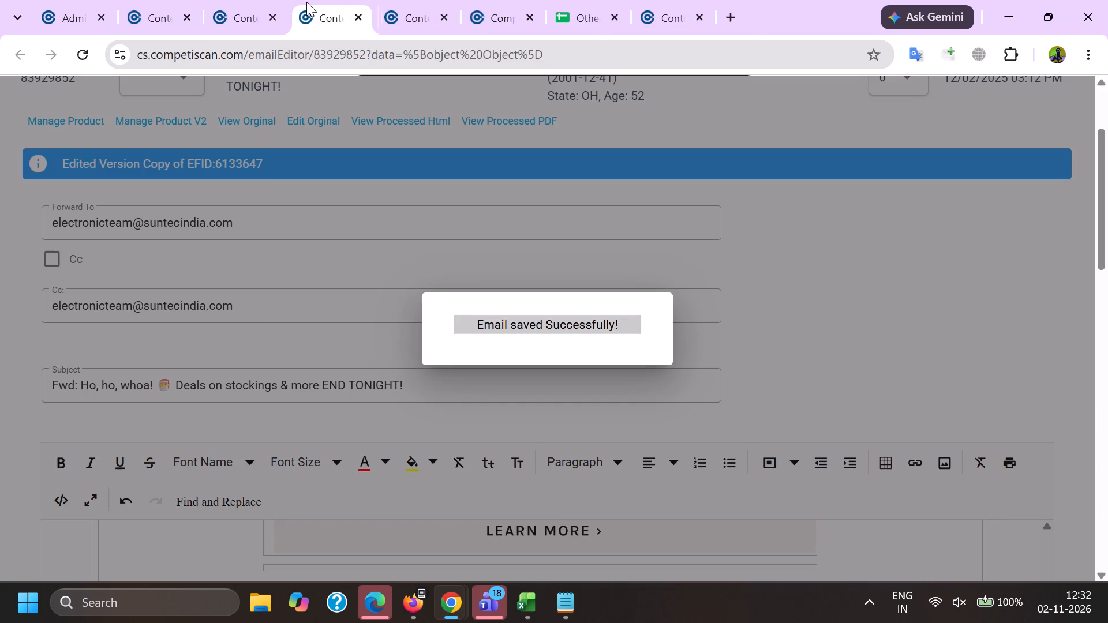
drag(0, 303, 12, 295)
click(57, 127)
Copy the brand name "Pottery Barn Kids" from the From line at the start of email 83929852.
key(alt+Tab)
scroll(182, 371, down, 6)
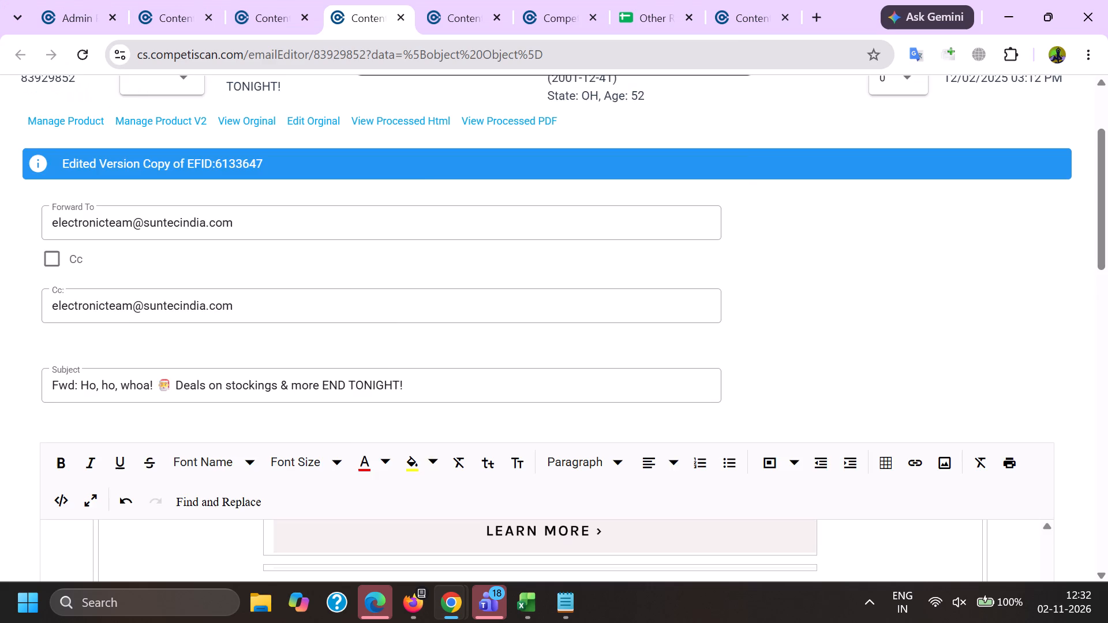
click(180, 376)
key(Page_Up)
key(Page_Up)
key(Page_Up)
key(Page_Up)
key(Page_Up)
key(Page_Up)
key(Page_Up)
key(Page_Up)
key(Page_Up)
key(Page_Up)
key(Page_Up)
key(Page_Up)
key(Page_Up)
key(Page_Up)
key(Page_Up)
key(Page_Up)
key(Page_Up)
key(Page_Up)
key(Page_Up)
key(Page_Up)
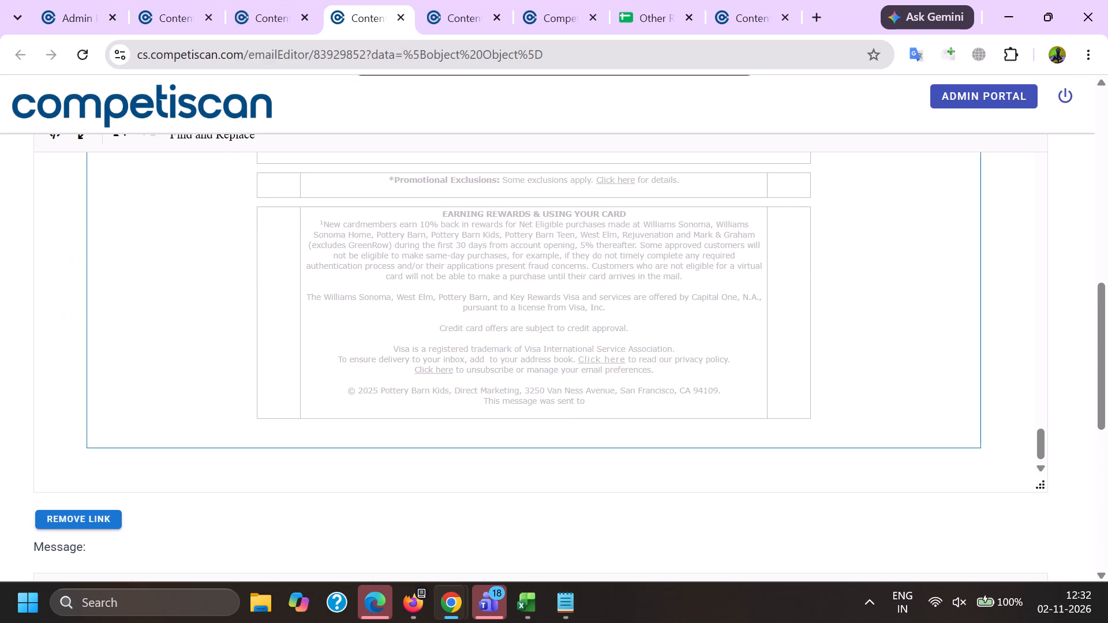
scroll(197, 201, down, 5)
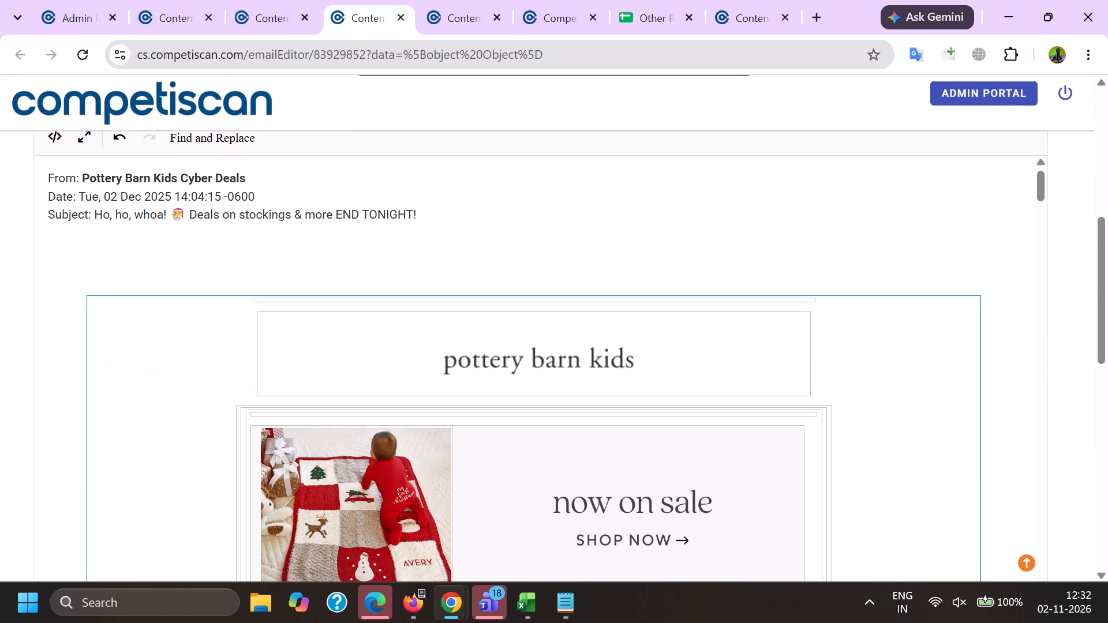
double_click(103, 182)
shift+click(160, 170)
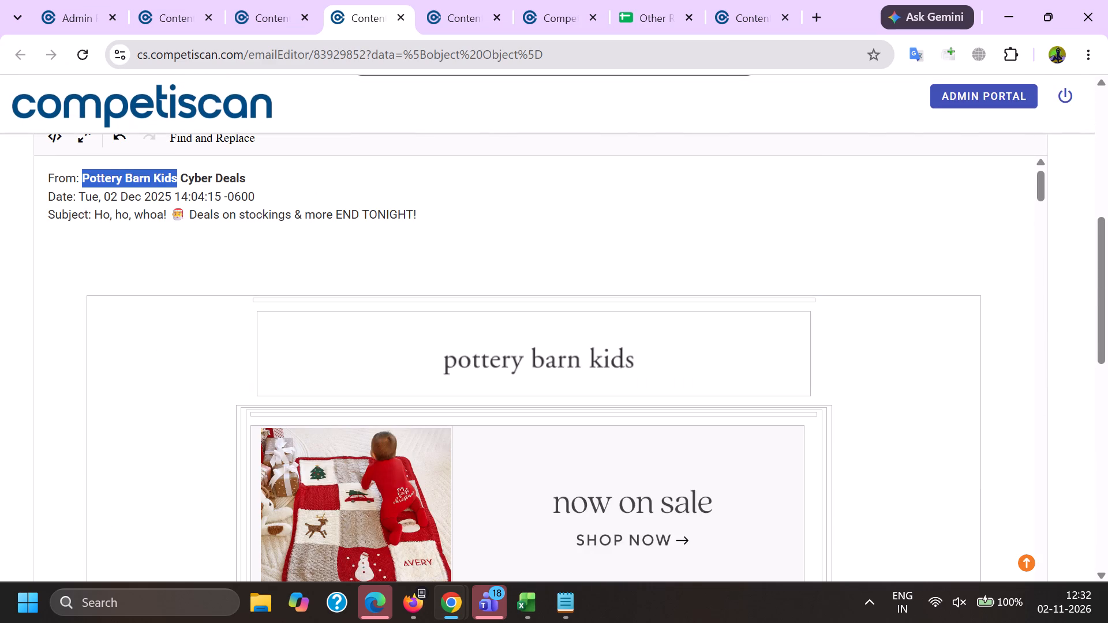
key(ctrl+c)
Load the Pottery Barn Kids company image as the record's product image.
key(alt+Tab)
scroll(395, 163, down, 6)
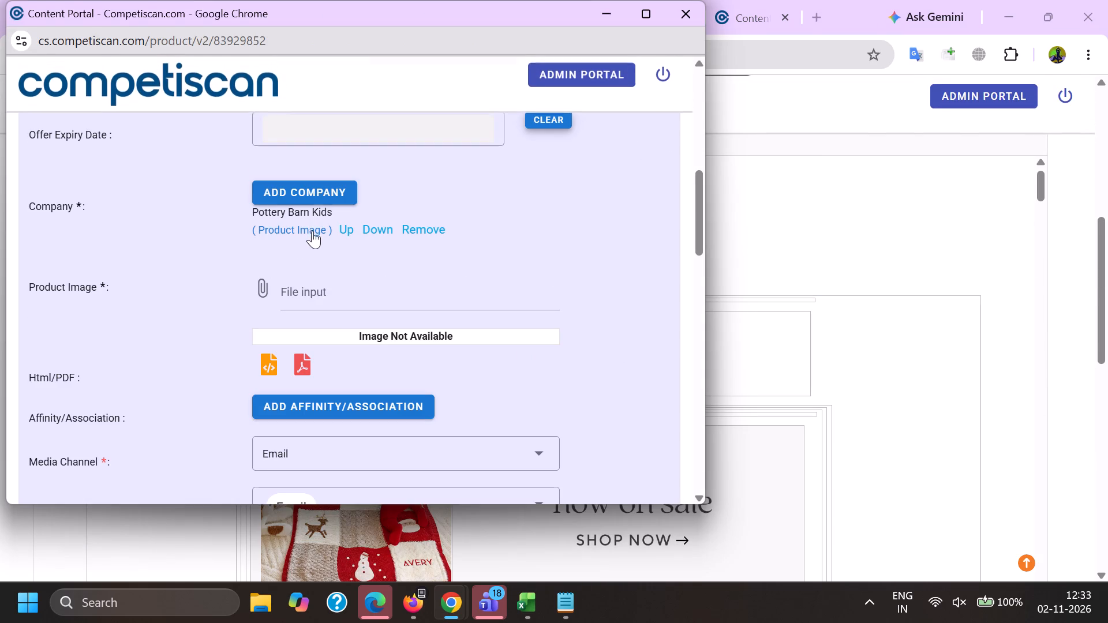
click(312, 231)
Add Capital One as a company and Pottery Barn Kids (Retail) as the affinity/association in the record.
click(315, 186)
key(c)
key(a)
key(p)
key(i)
key(t)
key(a)
key(l)
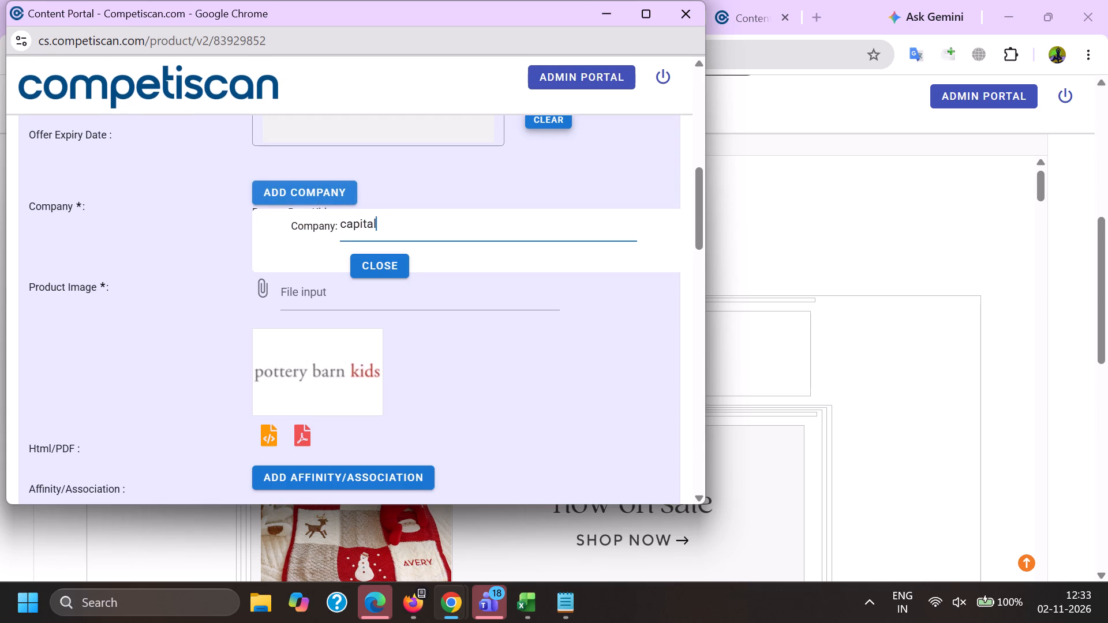
key(space)
key(o)
key(n)
key(e)
scroll(322, 188, down, 4)
scroll(348, 313, up, 3)
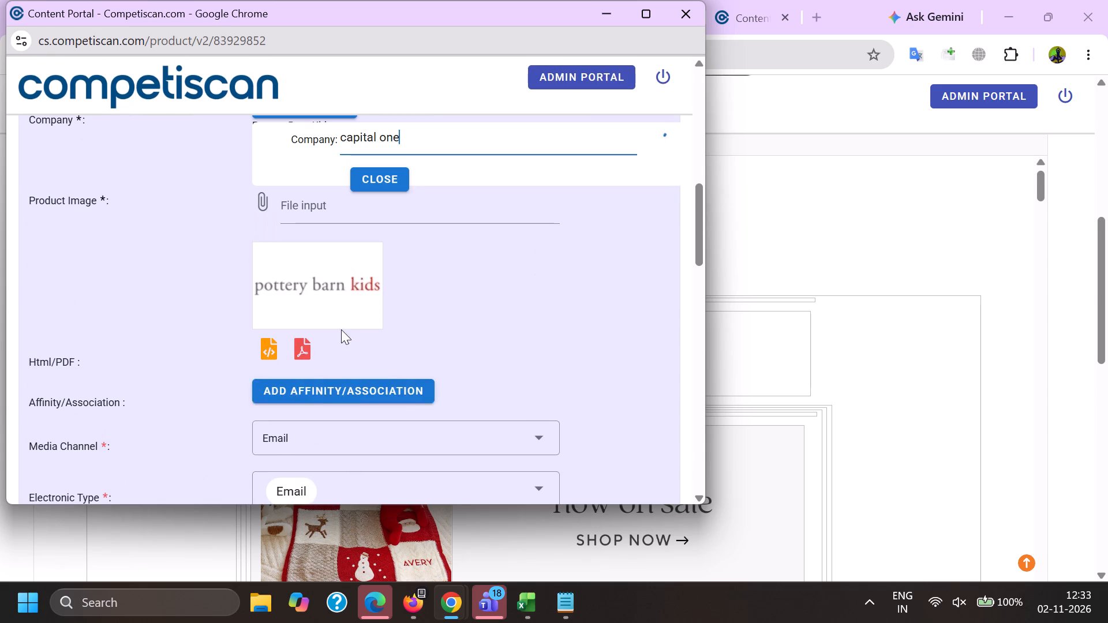
click(324, 392)
click(422, 410)
key(ctrl+v)
scroll(392, 440, up, 2)
click(380, 350)
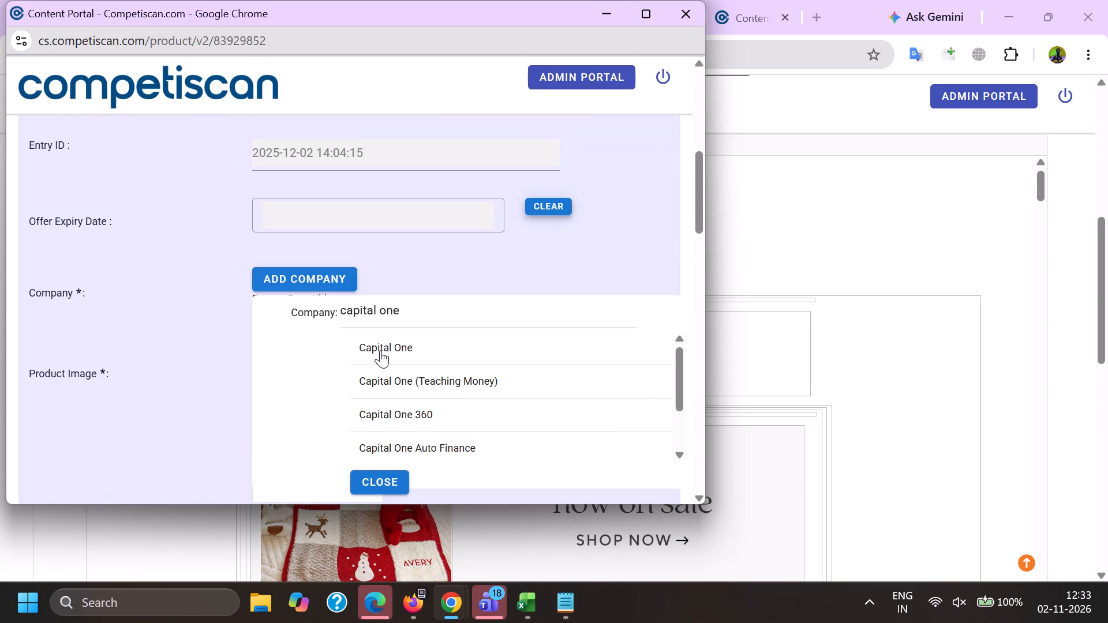
click(317, 316)
scroll(316, 277, down, 5)
click(374, 249)
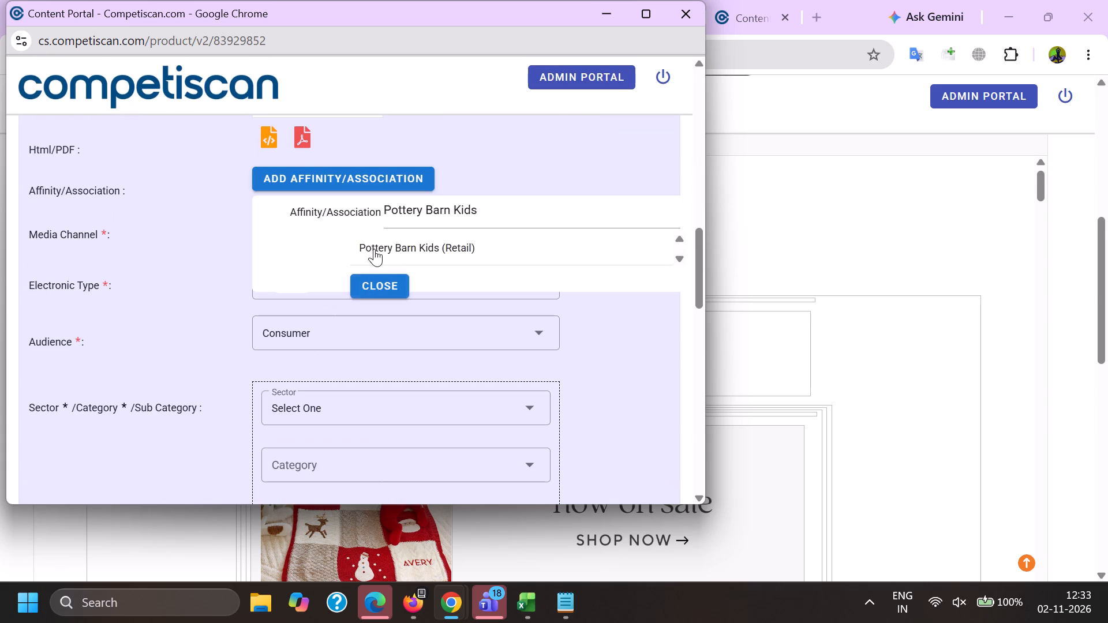
Set the classification's sector to Retail.
scroll(360, 163, down, 3)
click(324, 174)
scroll(324, 167, down, 8)
click(308, 258)
drag(191, 257, 197, 257)
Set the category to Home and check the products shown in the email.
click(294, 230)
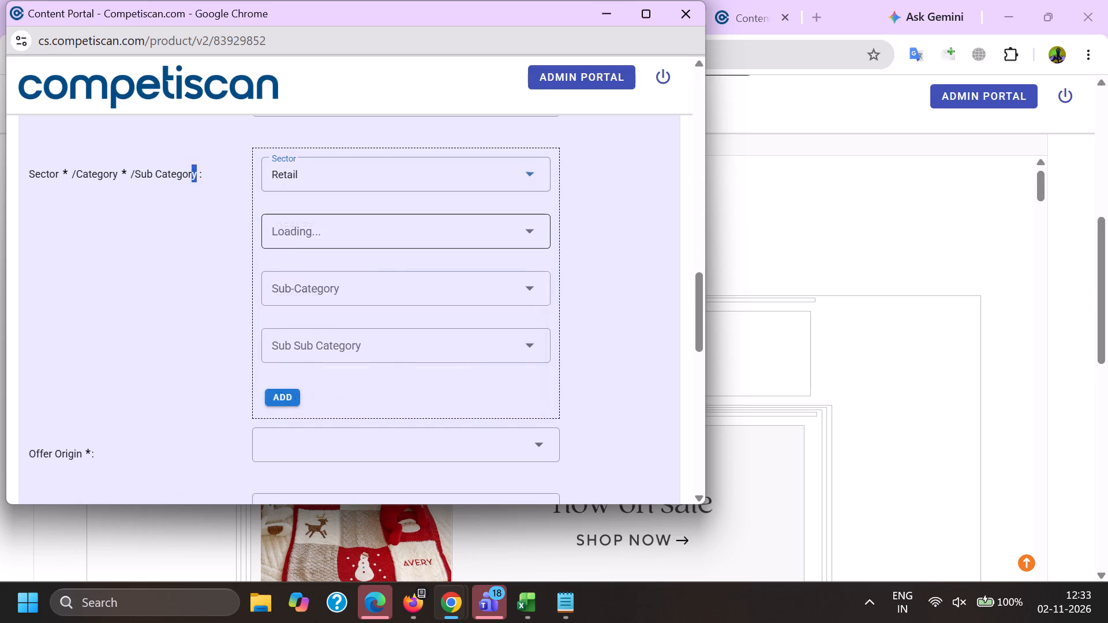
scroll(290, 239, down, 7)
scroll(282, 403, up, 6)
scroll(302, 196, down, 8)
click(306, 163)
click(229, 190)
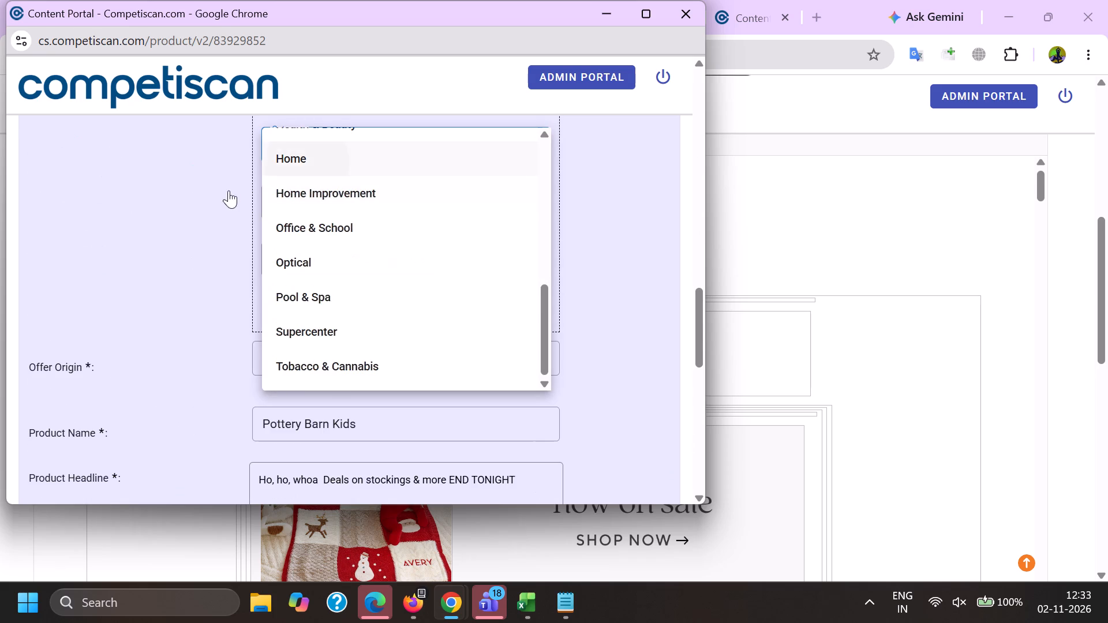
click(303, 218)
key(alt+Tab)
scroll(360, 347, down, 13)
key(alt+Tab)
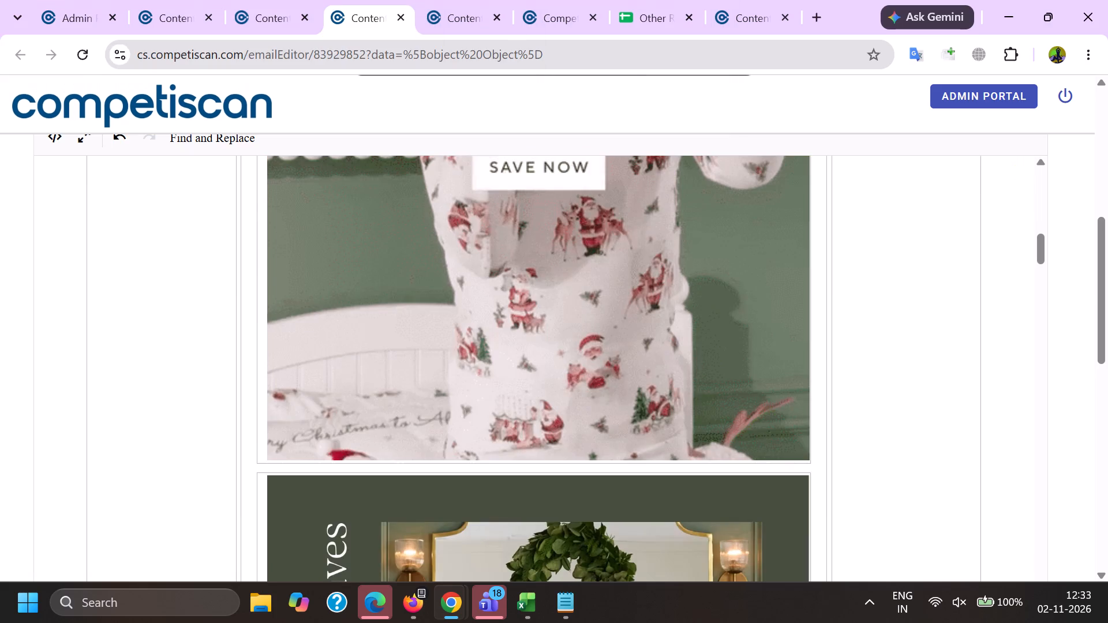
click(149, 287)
Set the Retail classification's category to Home Improvement.
click(293, 141)
scroll(304, 197, down, 2)
scroll(327, 382, up, 2)
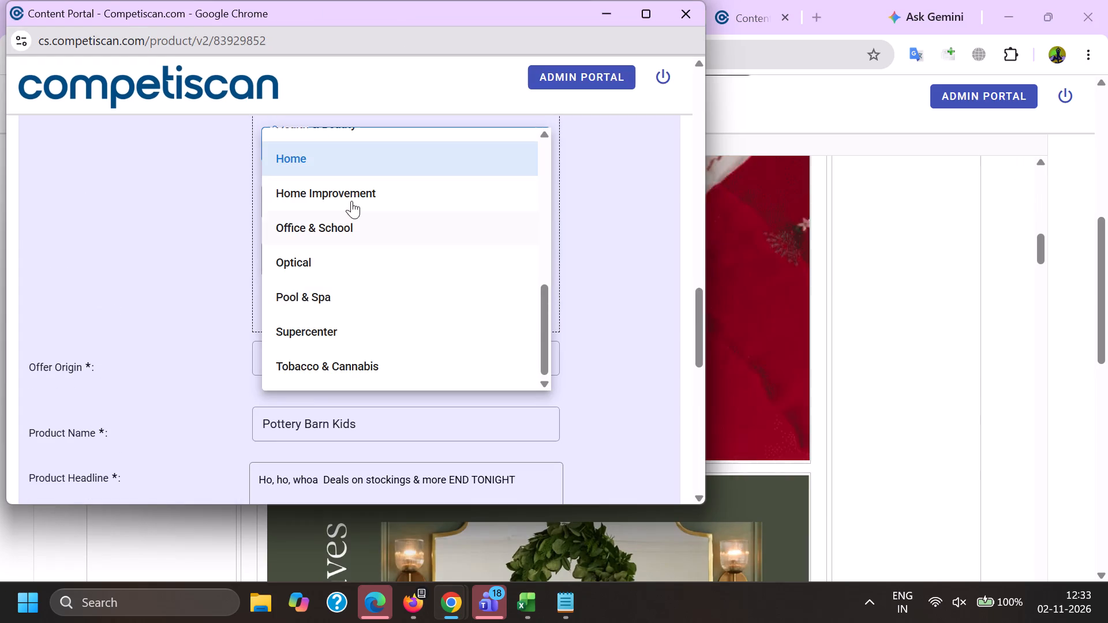
click(350, 194)
drag(196, 214, 210, 217)
Choose sub category Holiday Decorations and sub sub category Christmas Decorations, and add the Retail classification to the record.
click(327, 191)
scroll(313, 369, down, 6)
scroll(331, 426, up, 5)
scroll(324, 273, down, 6)
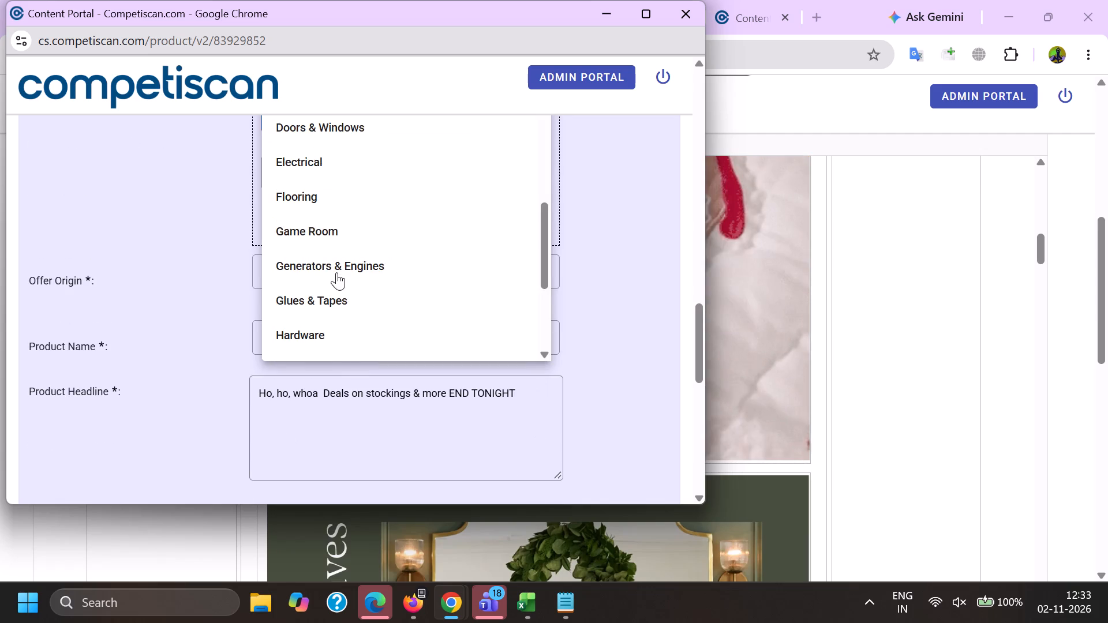
click(345, 266)
drag(158, 249, 175, 252)
click(304, 164)
drag(345, 208, 345, 210)
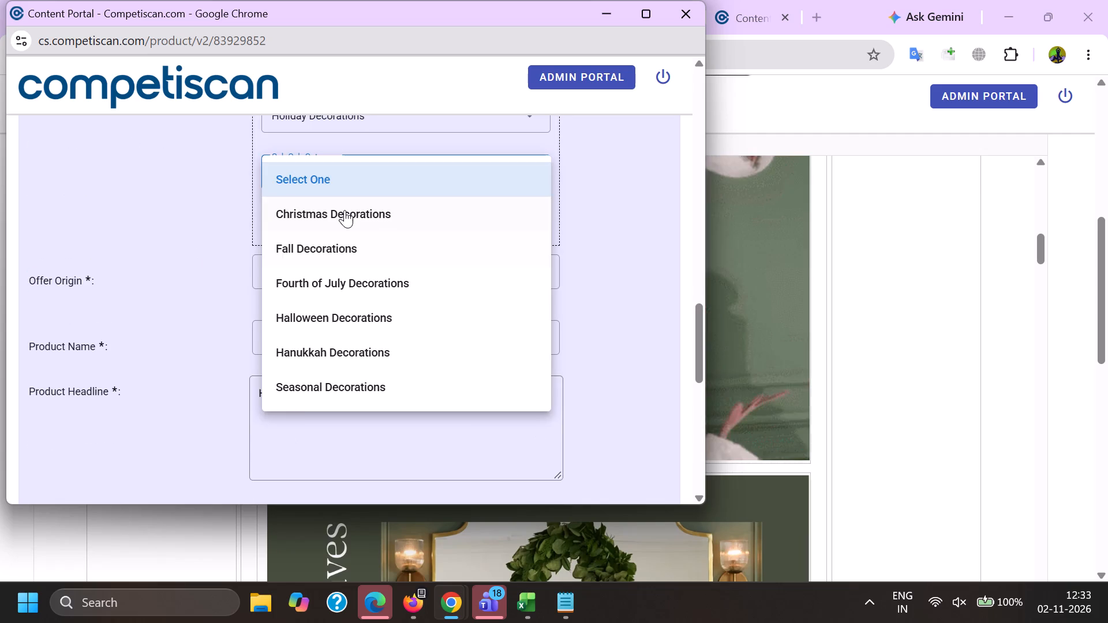
drag(345, 210, 342, 214)
click(210, 228)
click(286, 219)
Add a second classification with sector Credit Cards, category Payment Cards and sub category Credit Cards.
scroll(290, 339, up, 4)
click(331, 377)
scroll(310, 468, up, 6)
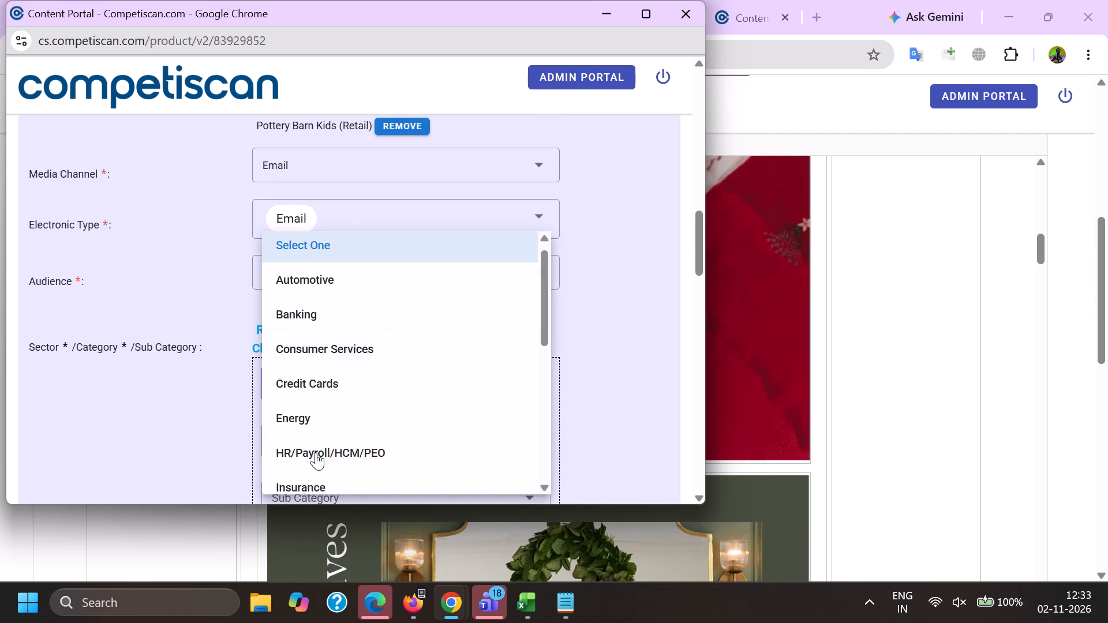
drag(330, 388, 328, 396)
drag(225, 401, 237, 394)
scroll(312, 227, up, 1)
scroll(312, 227, down, 3)
click(319, 261)
double_click(322, 337)
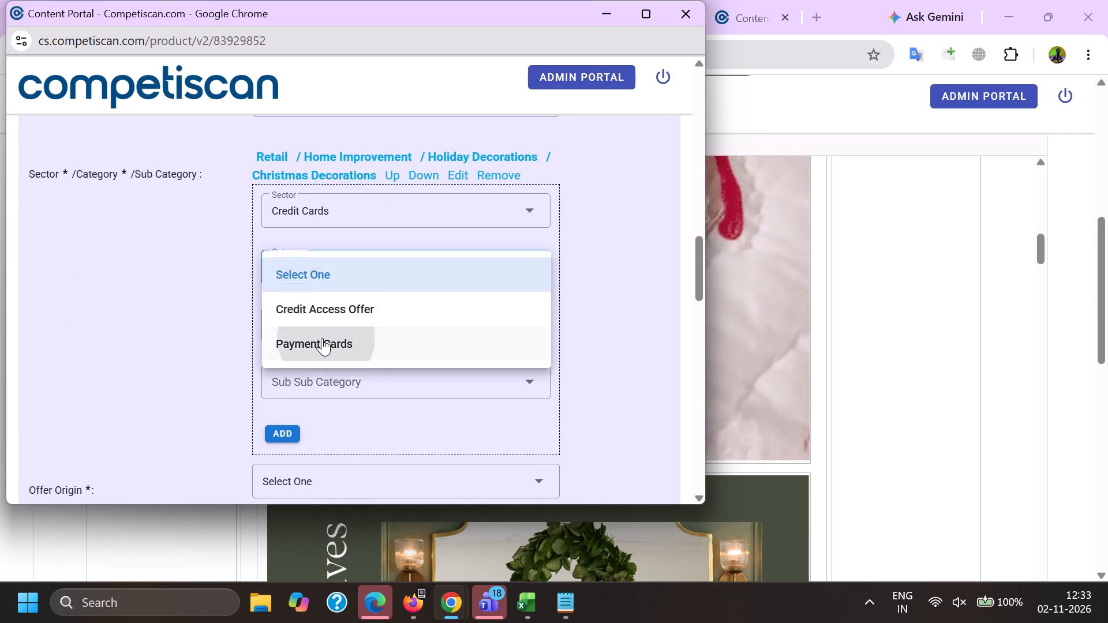
scroll(317, 238, down, 2)
click(308, 320)
drag(208, 316, 213, 315)
click(284, 266)
scroll(292, 337, up, 4)
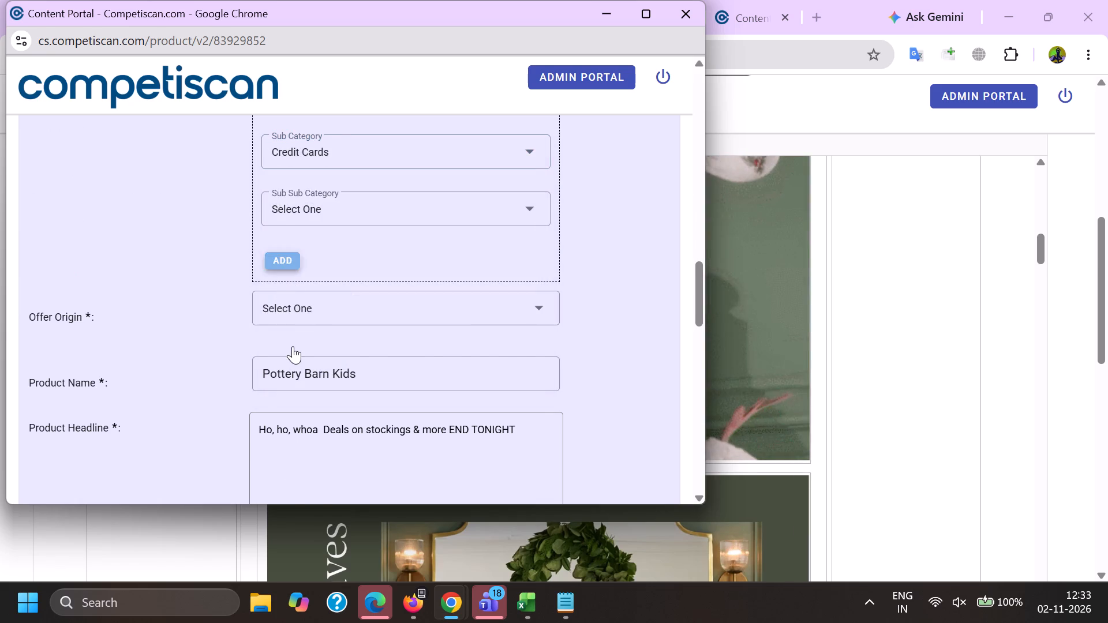
Set the offer origin to Provider/Bank.
click(433, 350)
scroll(372, 274, down, 5)
click(346, 245)
double_click(335, 340)
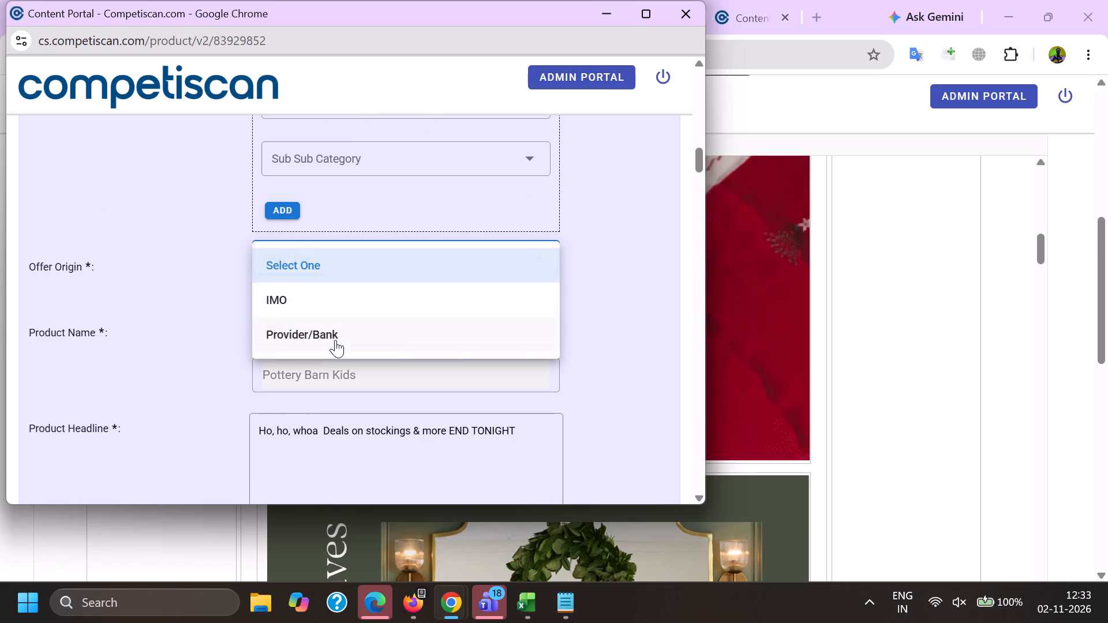
Set the product name to Pottery Barn Key Rewards Visa Credit Card.
key(ctrl+v)
drag(325, 329, 523, 345)
key(BackSpace)
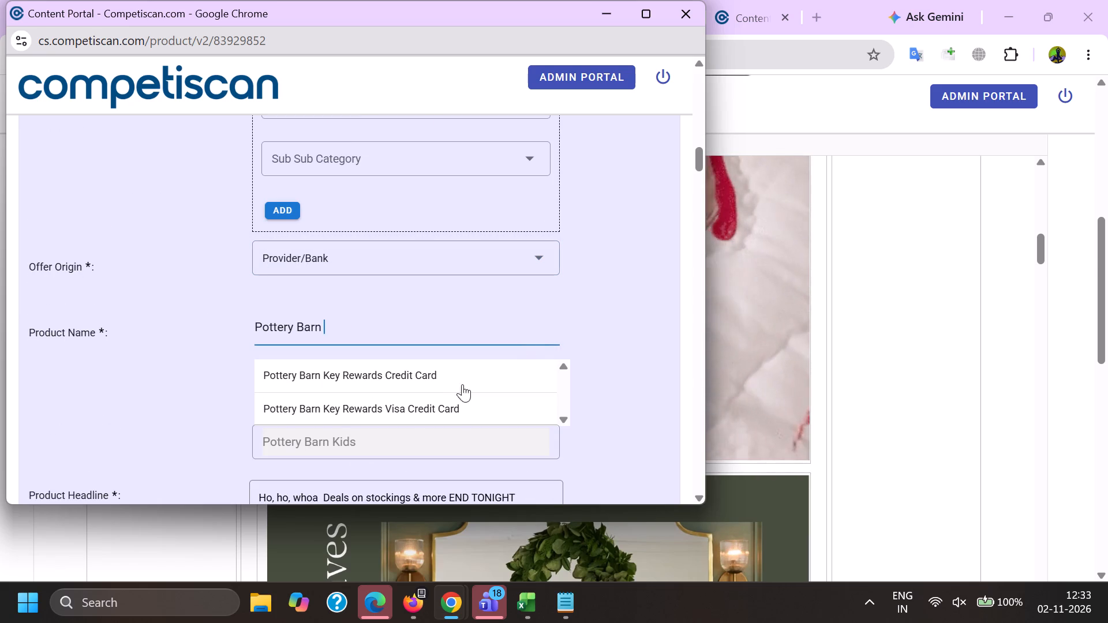
click(410, 410)
scroll(405, 415, up, 4)
click(339, 264)
key(BackSpace)
Replace the product headline with the email's full subject text, "Ho, ho, whoa! Deals on stockings & more END TONIGHT!", including its emoji.
scroll(354, 237, down, 3)
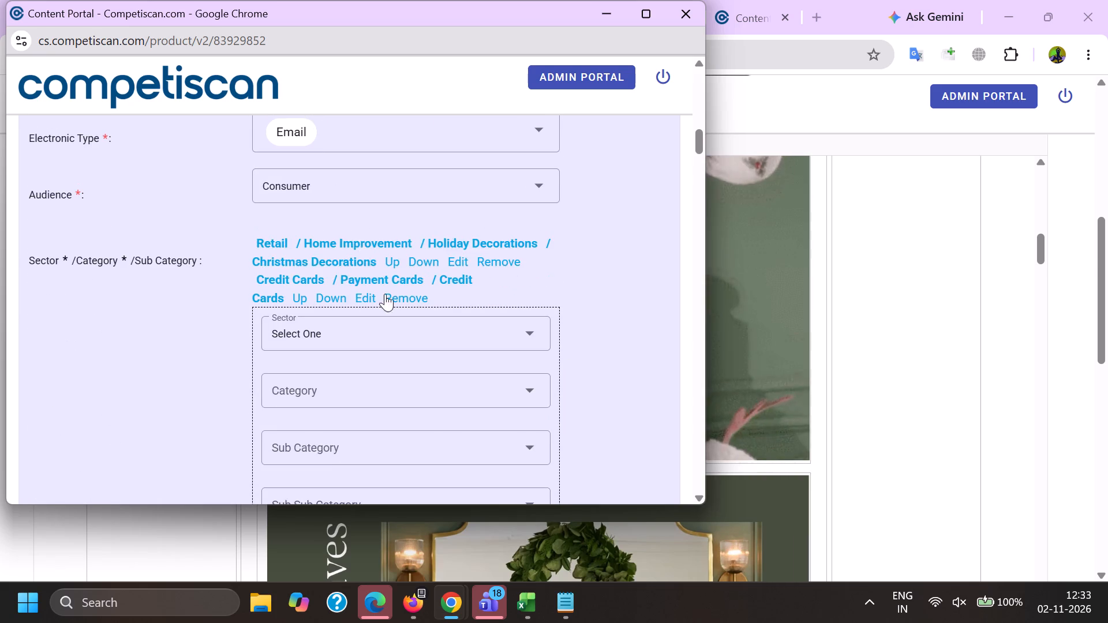
drag(537, 464, 0, 445)
key(BackSpace)
key(alt+Tab)
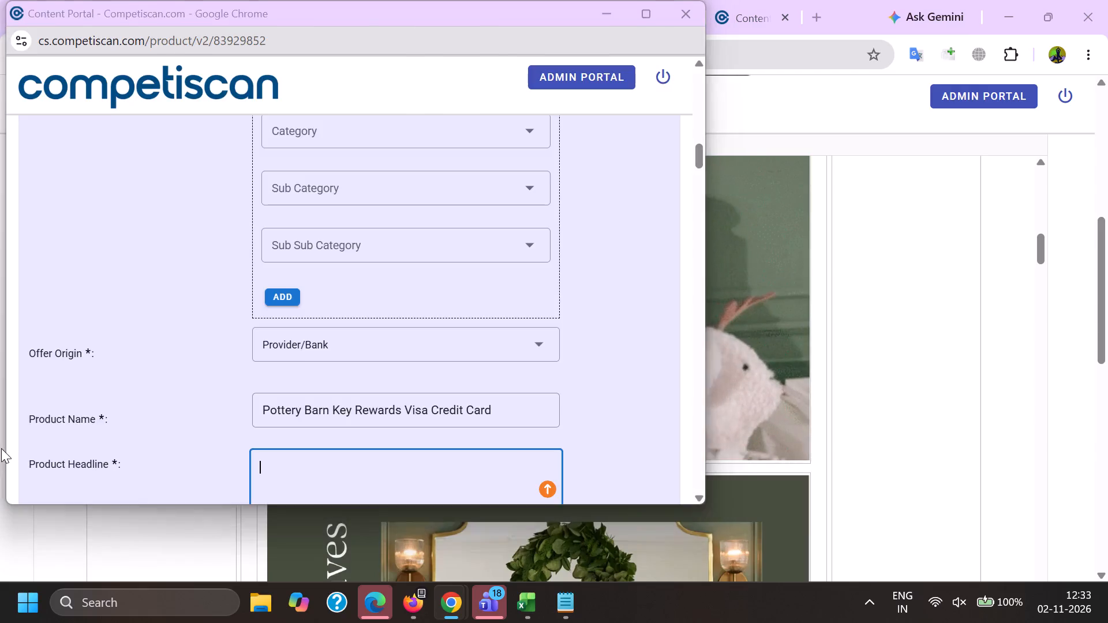
scroll(241, 321, up, 17)
scroll(123, 352, down, 4)
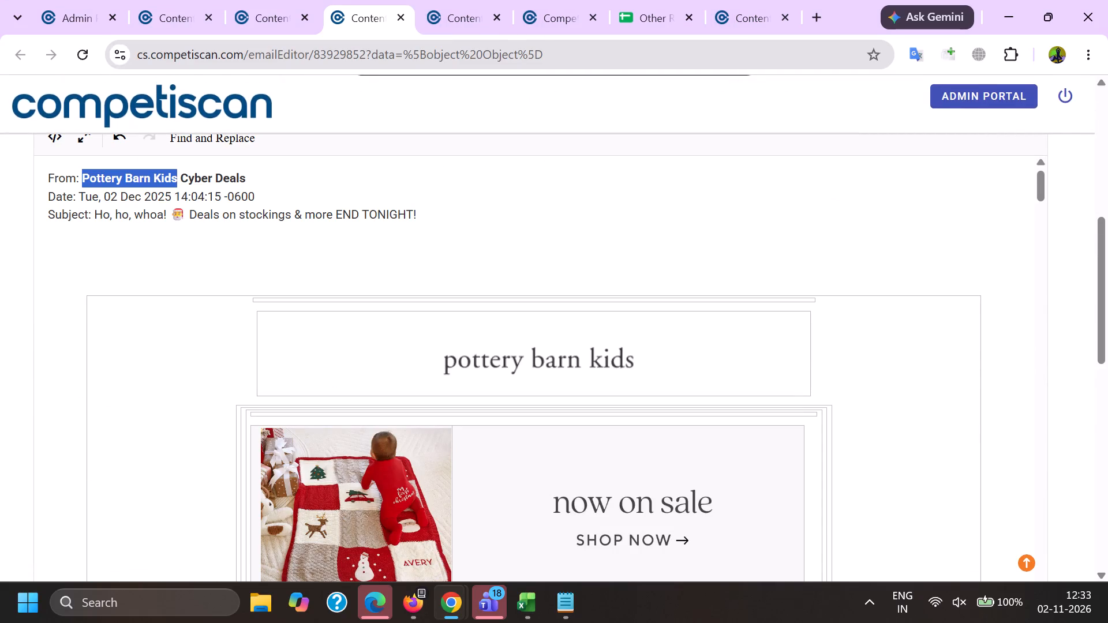
drag(96, 219, 470, 216)
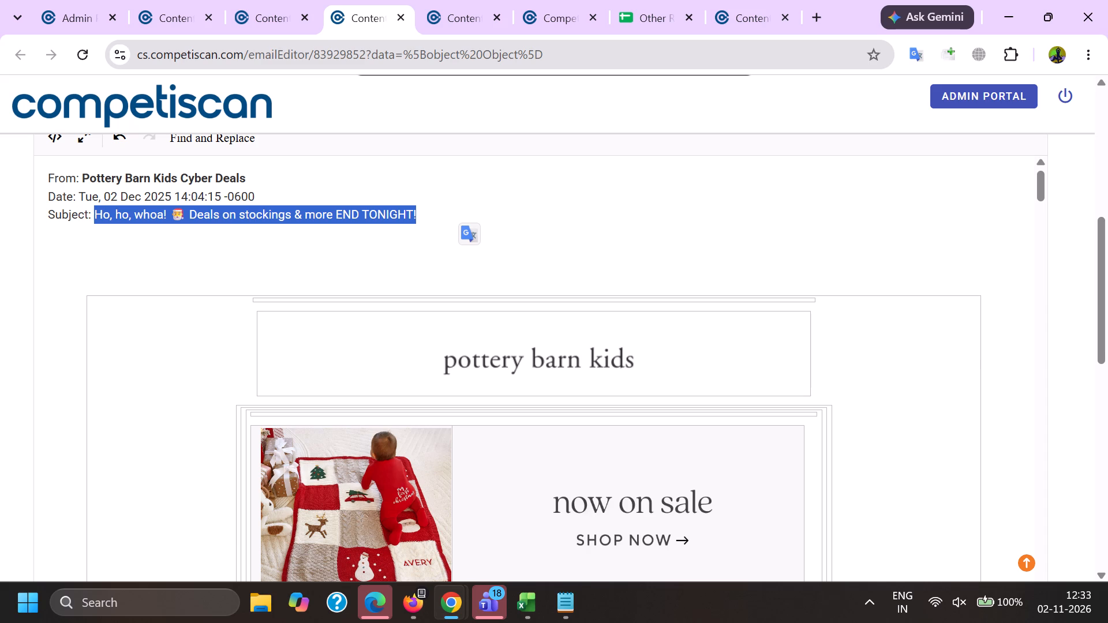
key(ctrl+c)
key(ctrl+c)
key(alt+Tab)
click(354, 461)
key(ctrl+v)
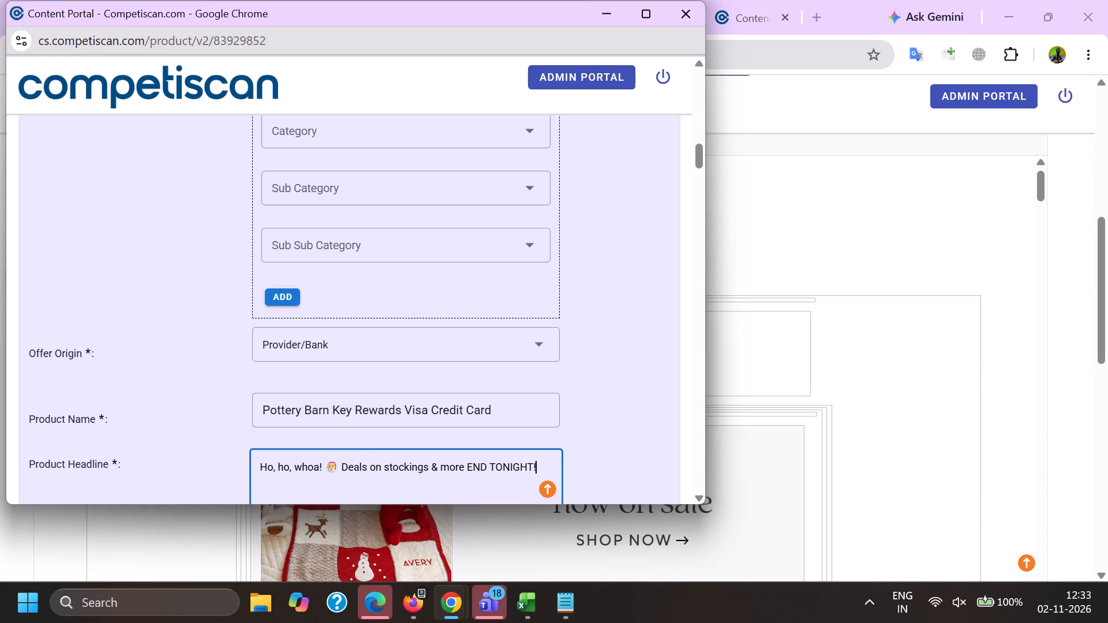
Remove the emoji from the headline, replace "&" with "and", and add a trailing space after "TONIGHT!".
scroll(345, 299, down, 1)
click(333, 369)
key(BackSpace)
key(BackSpace)
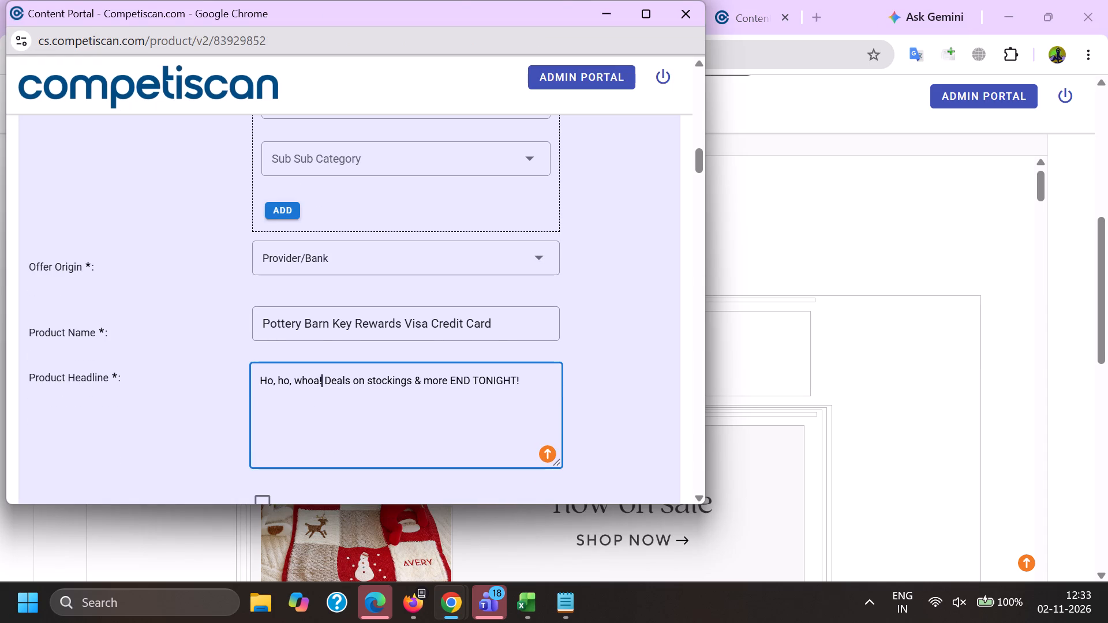
click(422, 380)
key(BackSpace)
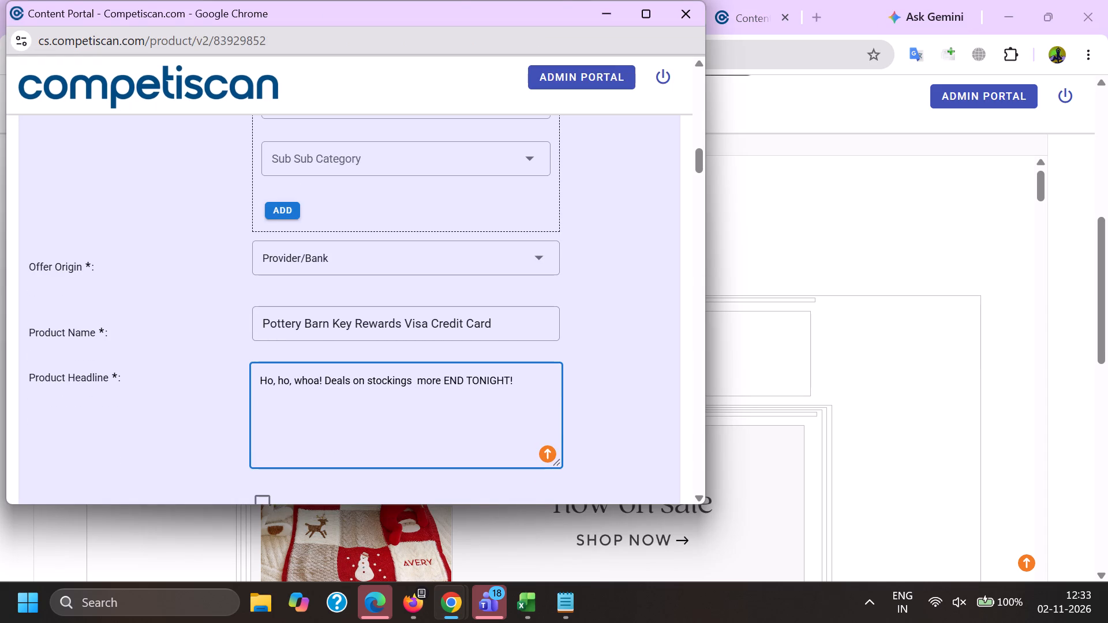
key(a)
key(n)
key(d)
click(531, 384)
key(space)
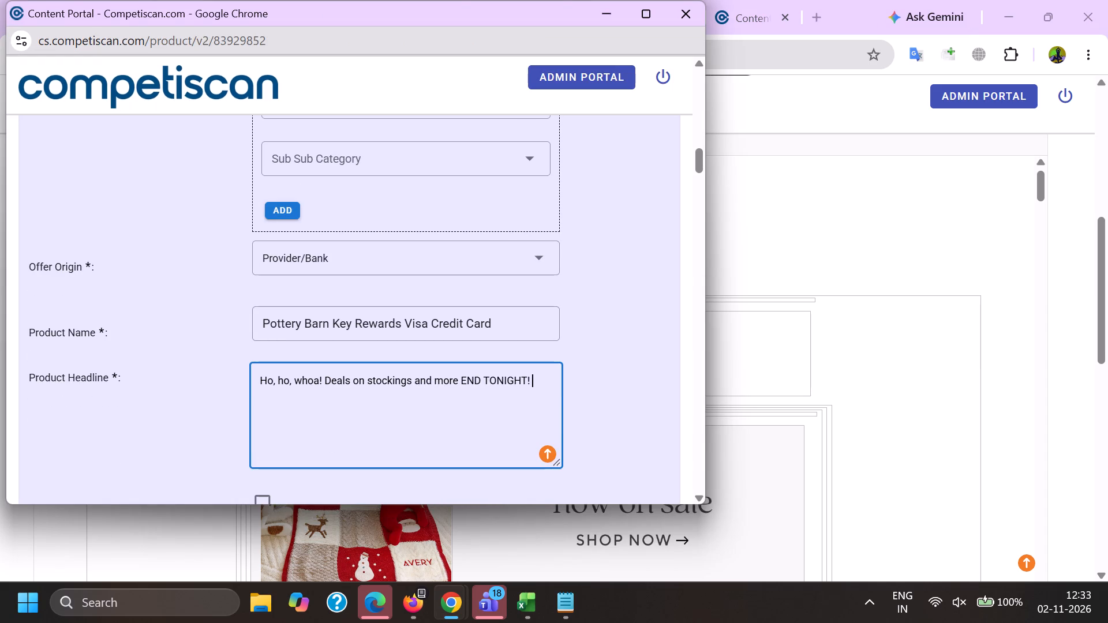
Append "Earn 10% back in rewards" to the headline, copied from product record 20978146's headline.
key(alt+Tab)
click(742, 0)
scroll(682, 341, up, 9)
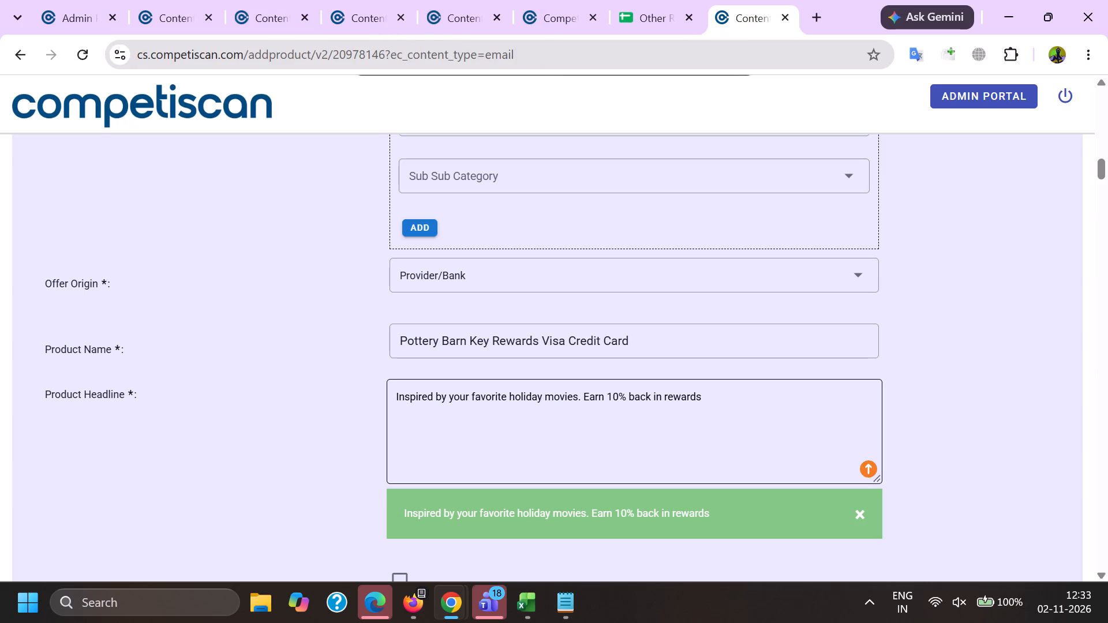
double_click(596, 399)
shift+click(714, 419)
key(ctrl+c)
key(alt+Tab)
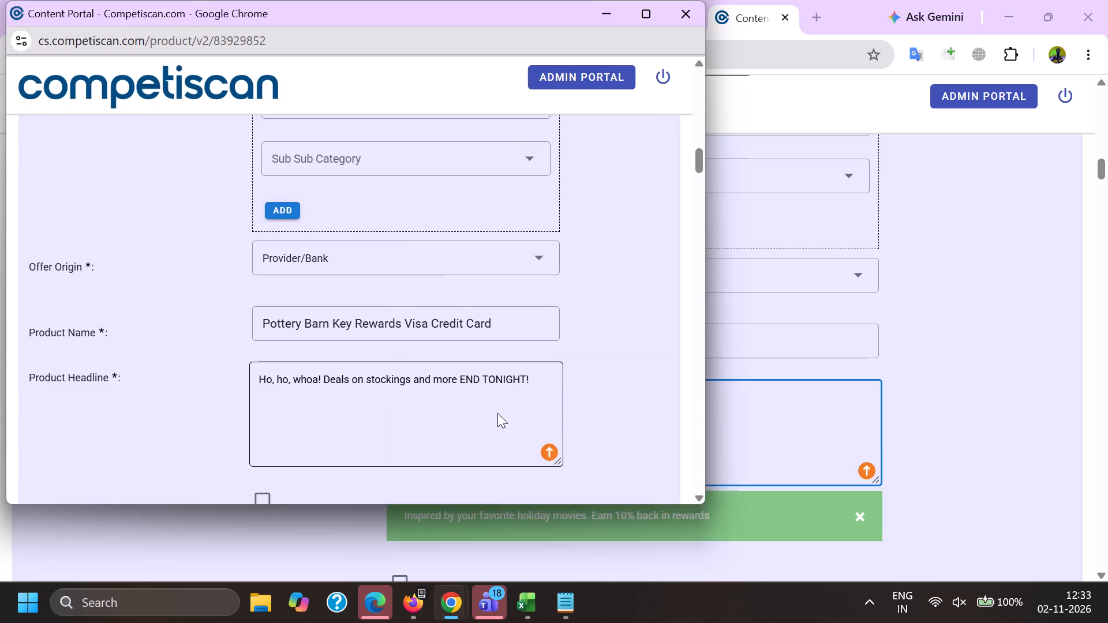
key(ctrl+v)
Set the response mechanism to URL/Website and the mailing type to Acquisition in product record 83929852.
scroll(254, 256, down, 5)
click(302, 339)
scroll(364, 111, down, 9)
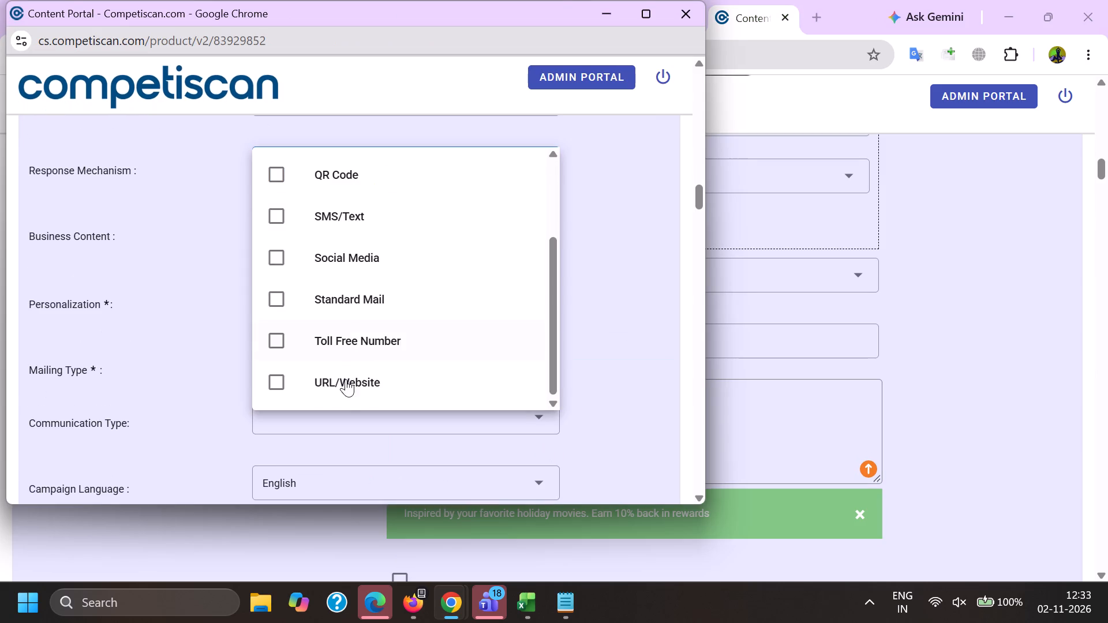
click(350, 396)
drag(128, 369, 138, 370)
click(334, 361)
click(316, 298)
drag(173, 365, 184, 373)
Set the communication types to Bonuses/Contests/Incentives and Co-Brand, clearing Adverse Action and Application.
click(297, 418)
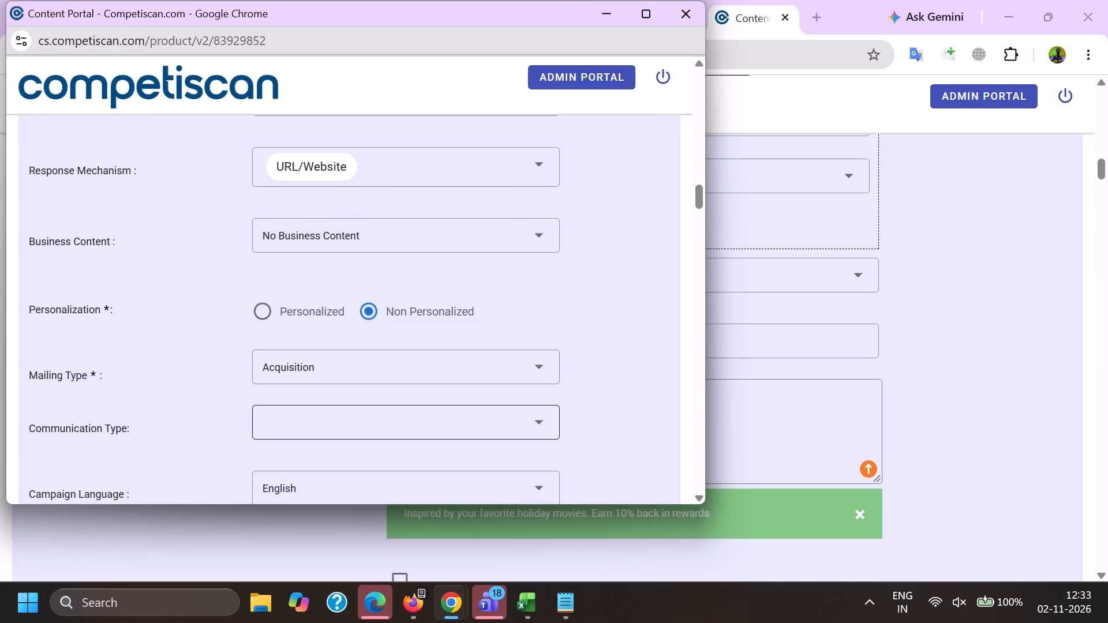
scroll(325, 213, down, 2)
click(346, 361)
click(346, 391)
click(347, 321)
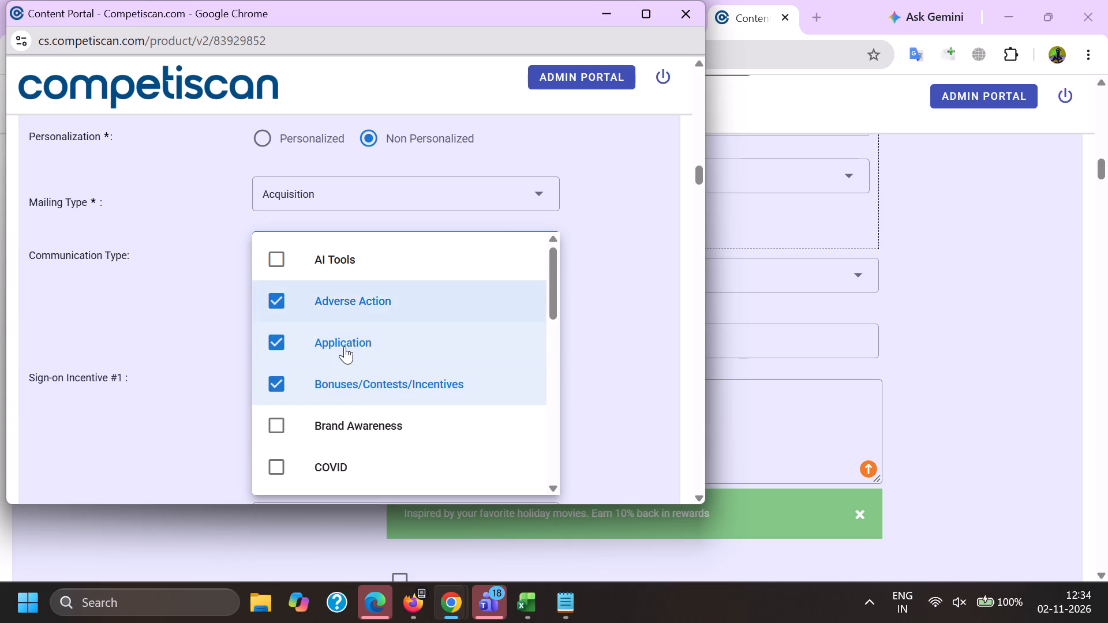
click(345, 343)
click(344, 299)
scroll(358, 402, down, 5)
click(357, 289)
drag(196, 293, 202, 290)
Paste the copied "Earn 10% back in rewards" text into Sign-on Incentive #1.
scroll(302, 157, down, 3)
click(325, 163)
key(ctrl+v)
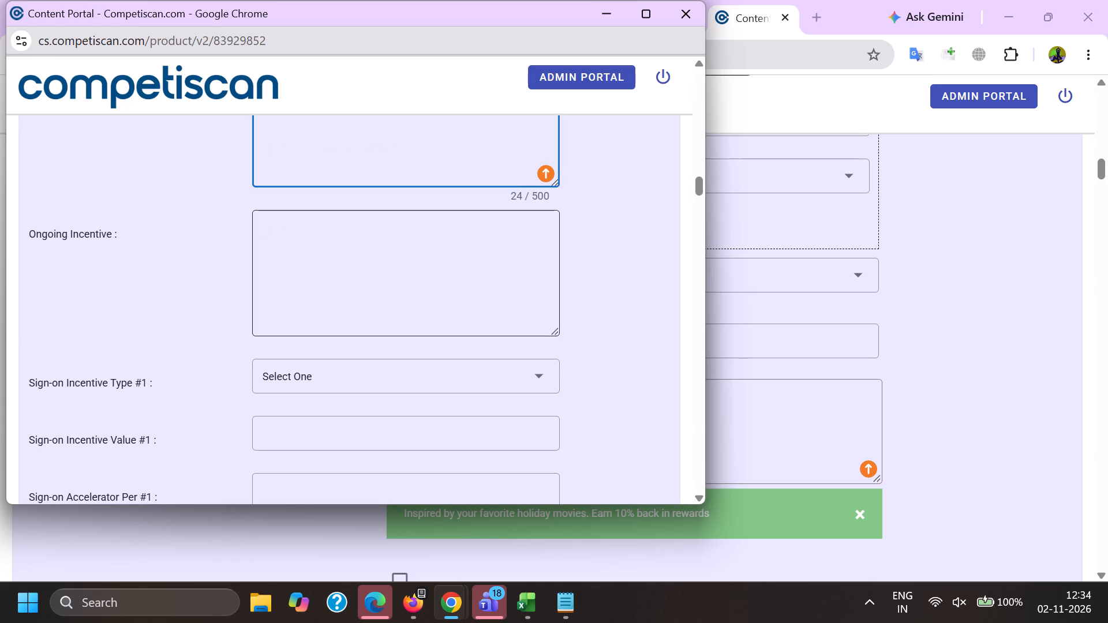
Replace Sign-on Incentive #1 with "10% back in rewards during the first 30 days from account opening", copied from record 20978146.
scroll(311, 372, up, 3)
key(alt+Tab)
scroll(770, 351, down, 3)
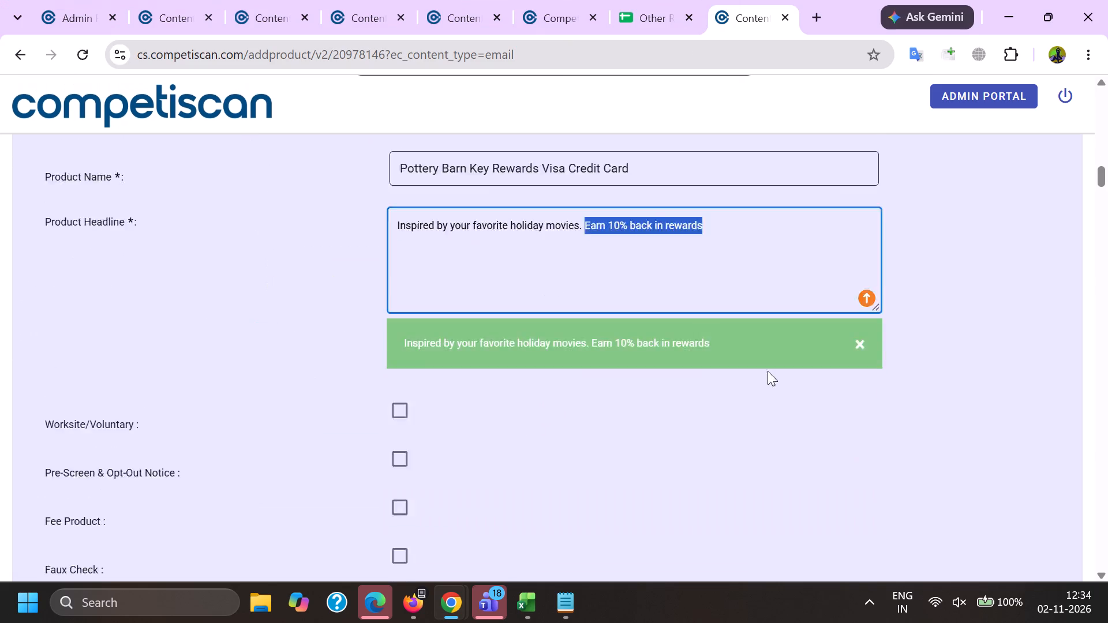
scroll(768, 371, down, 4)
scroll(773, 454, down, 3)
drag(803, 338, 185, 276)
key(ctrl+c)
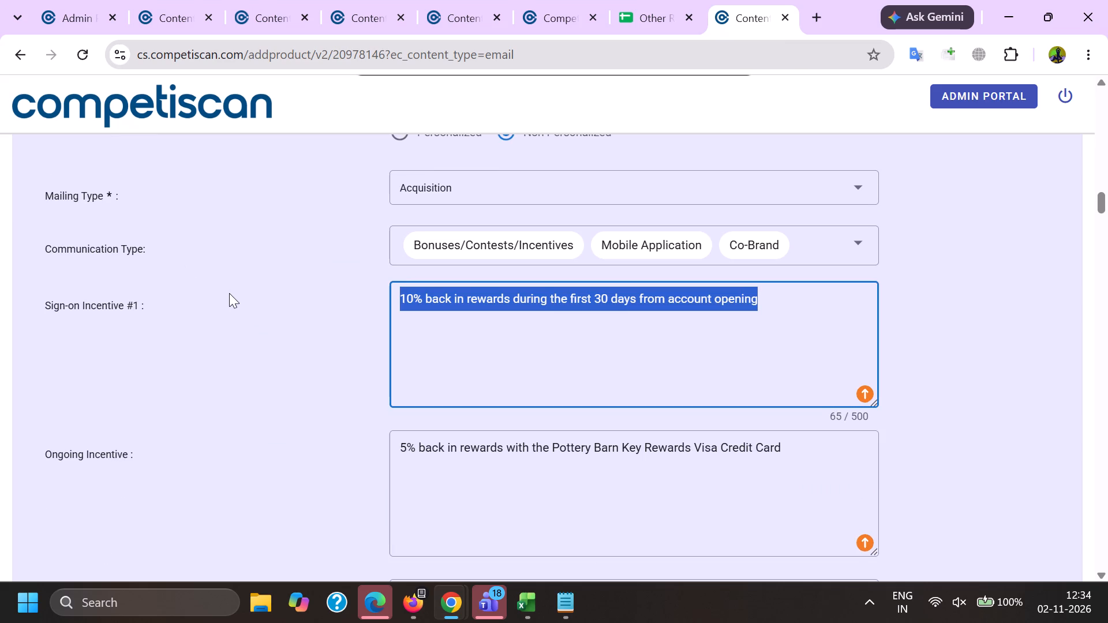
key(alt+Tab)
drag(436, 353, 60, 354)
key(ctrl+v)
Add Mobile Application to the communication types.
click(354, 299)
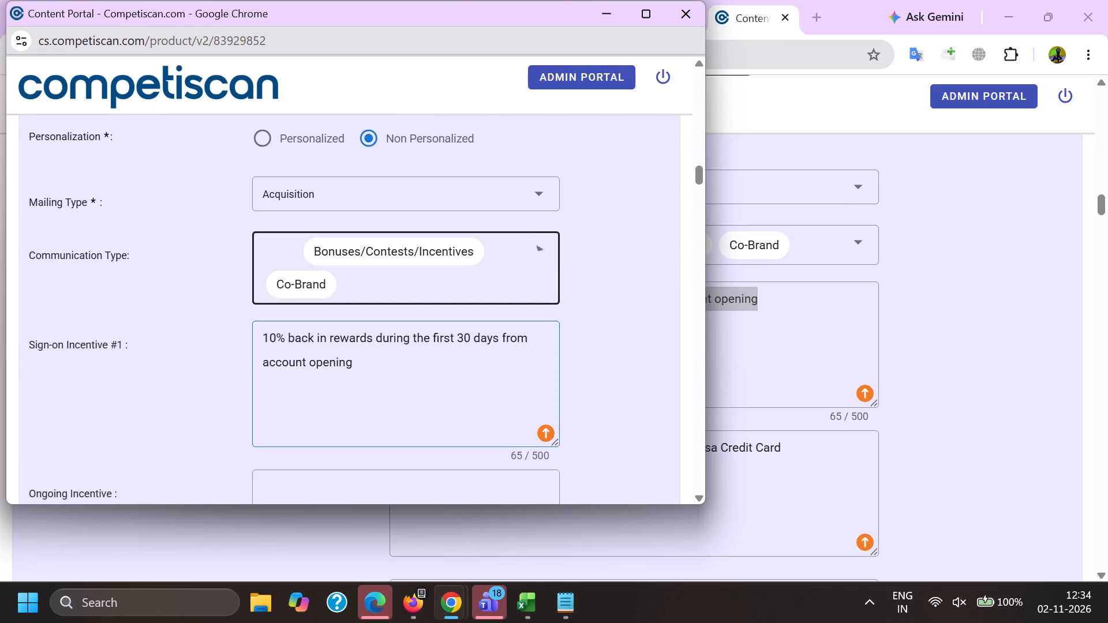
scroll(340, 355, down, 7)
click(354, 341)
click(1, 340)
scroll(269, 182, down, 3)
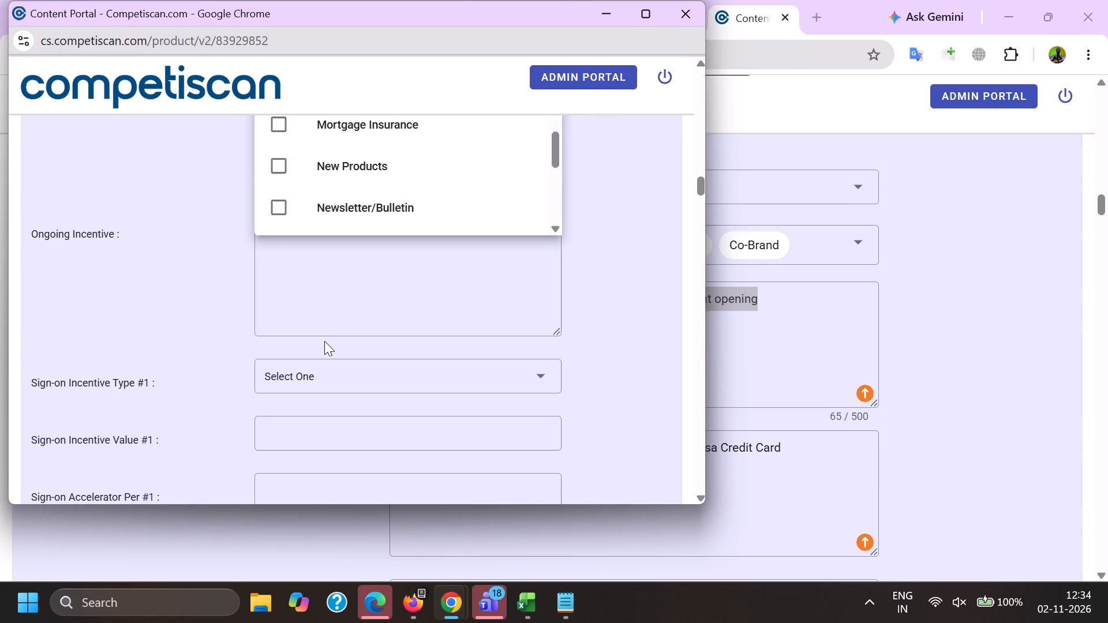
Fill Ongoing Incentive with "5% back in rewards with the Pottery Barn Key Rewards Visa Credit Card", copied from record 20978146.
click(348, 305)
key(alt+Tab)
scroll(714, 322, down, 5)
scroll(690, 417, up, 2)
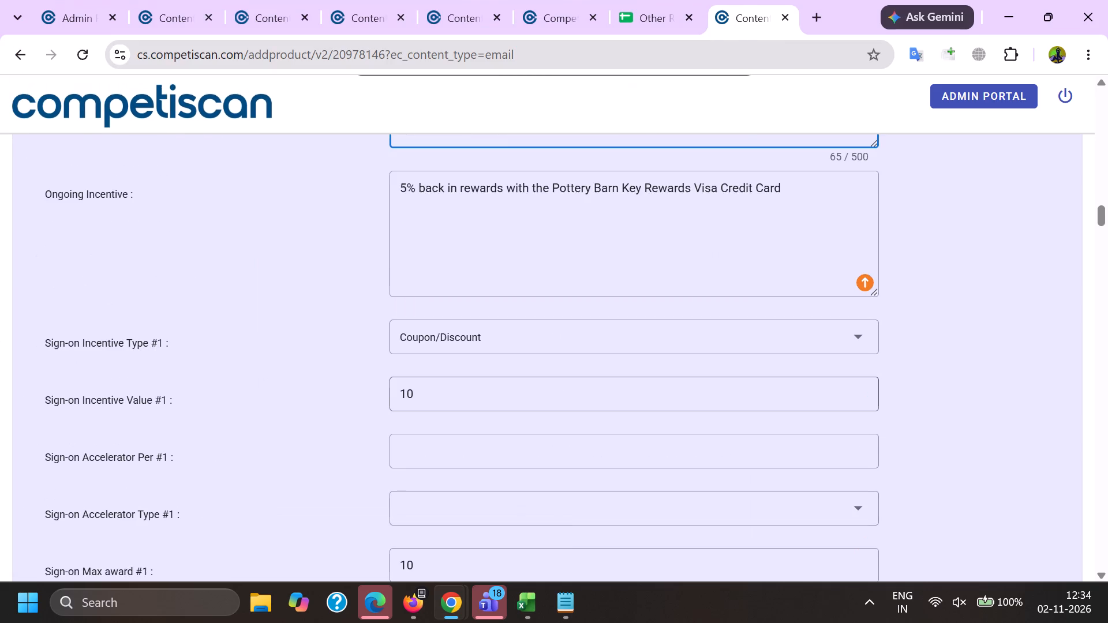
drag(812, 242, 0, 186)
key(ctrl+c)
key(alt+Tab)
drag(359, 251, 357, 265)
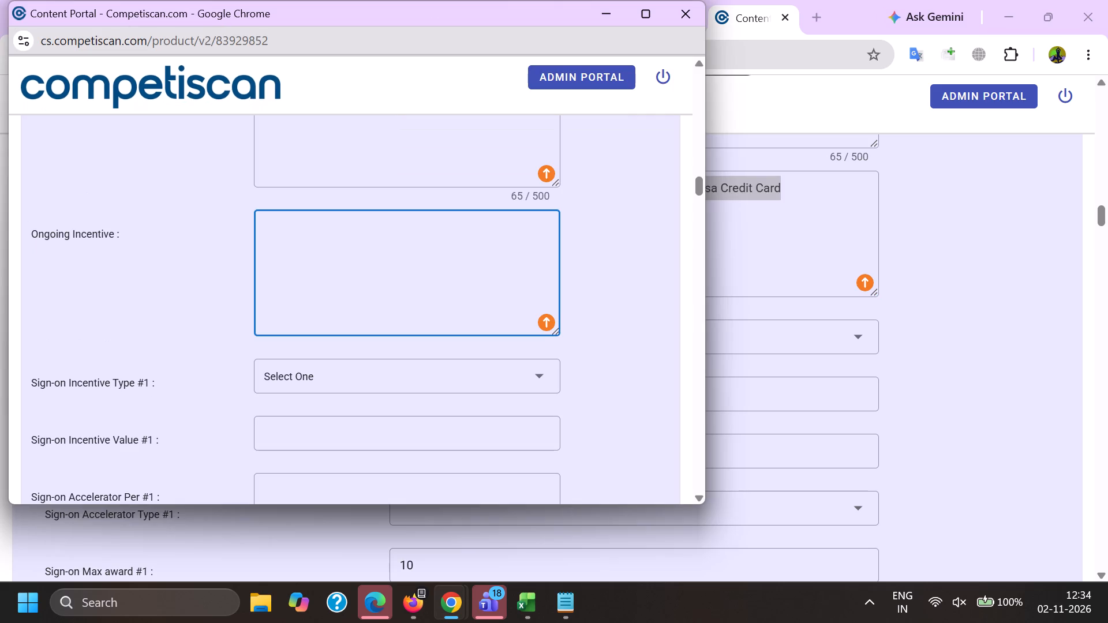
key(ctrl+v)
Set Sign-on Incentive Type #1 to Coupon/Discount and Sign-on Incentive Value #1 to 10.00.
scroll(300, 151, down, 1)
click(293, 297)
scroll(293, 294, down, 6)
drag(324, 368, 324, 369)
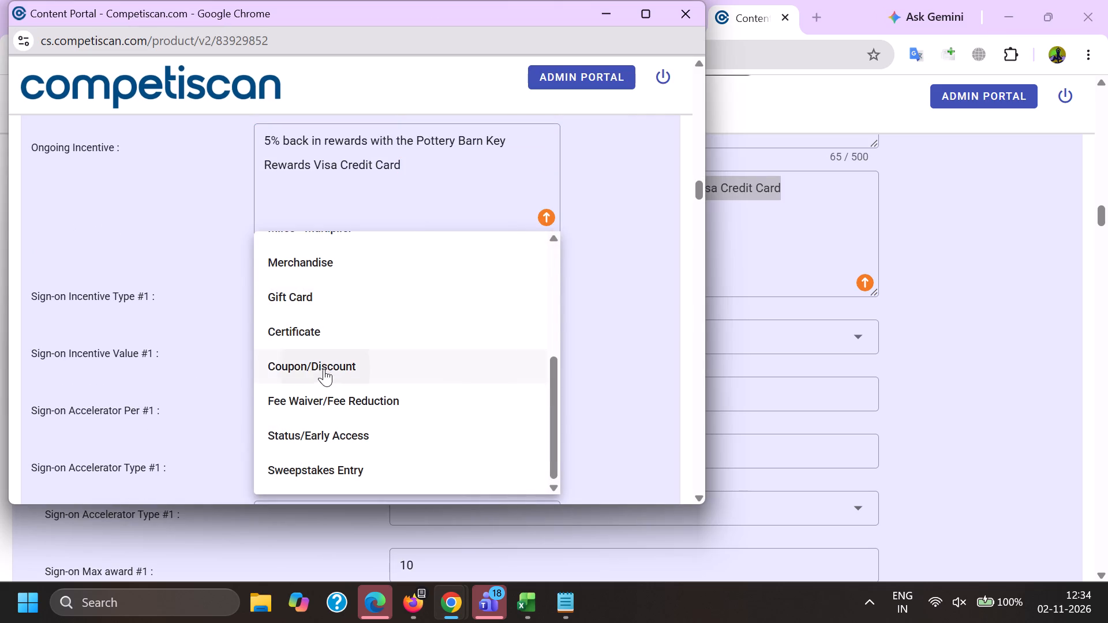
drag(324, 369, 320, 373)
click(190, 374)
click(291, 350)
key(1)
key(0)
key(period)
key(0)
key(0)
Set Sign-on Max award #1 to 10.00, the incentive window to 1 month, and Sign-on Fixed date #1 to Yes.
key(Tab)
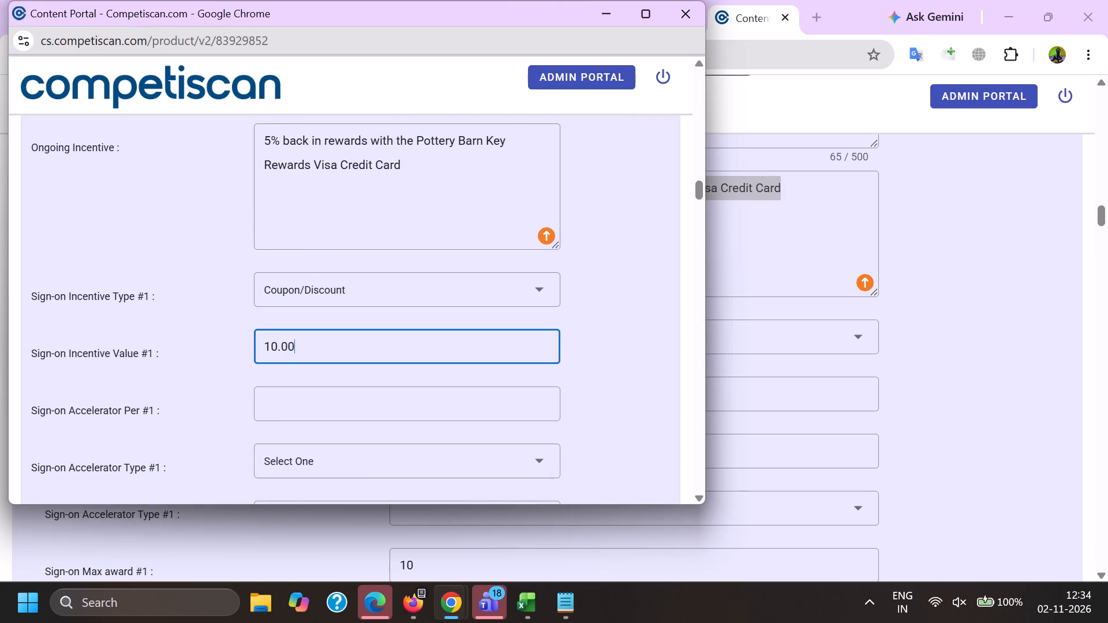
key(Tab)
key(Tab)
key(1)
key(0)
key(period)
key(0)
key(0)
key(Tab)
key(Tab)
key(Tab)
key(1)
scroll(278, 340, down, 3)
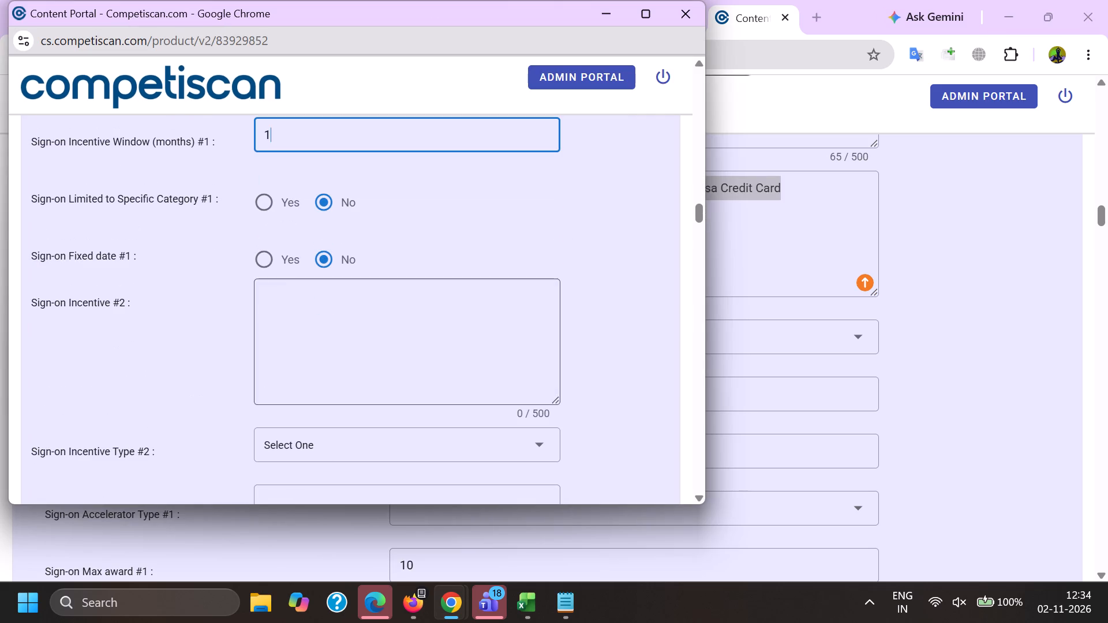
click(257, 266)
Mark Reward Program as Yes and set the payment card application type to Invitation to Apply.
scroll(257, 261, down, 20)
scroll(257, 261, down, 3)
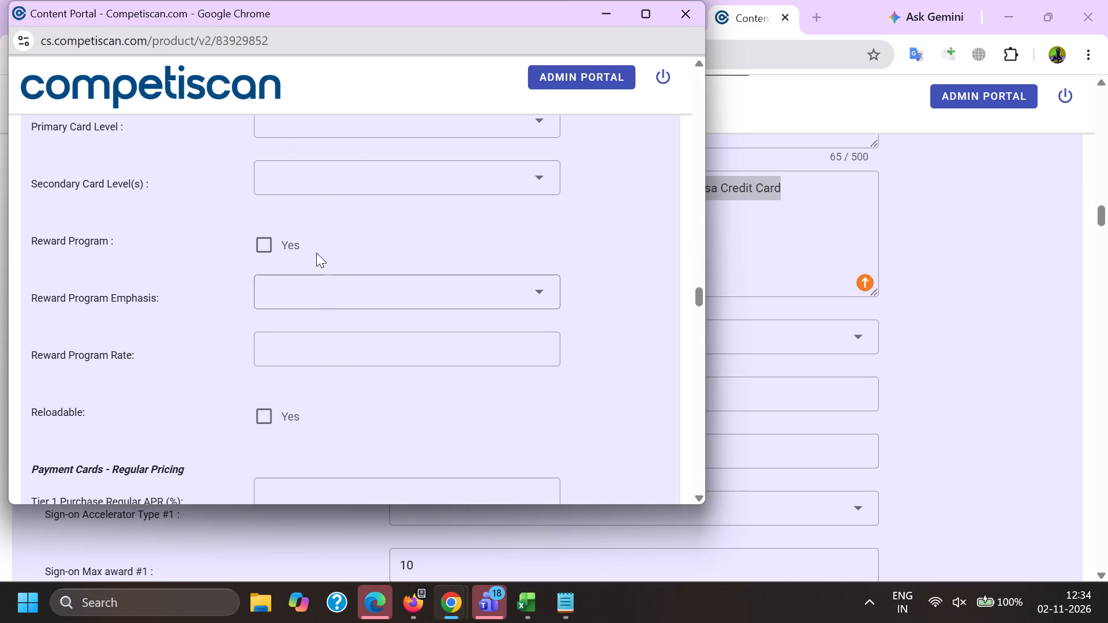
click(281, 234)
click(280, 247)
scroll(297, 329, up, 3)
click(293, 269)
scroll(315, 145, down, 1)
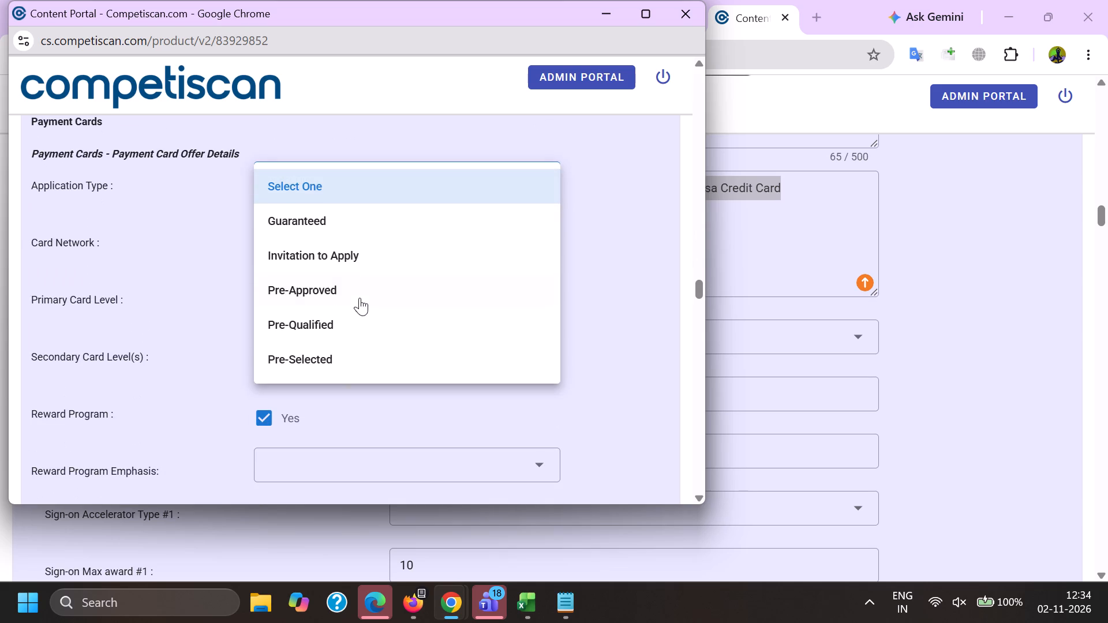
click(334, 254)
click(154, 260)
Set the card network to Visa and the primary card level to Visa Signature.
click(309, 238)
scroll(323, 383, down, 6)
scroll(323, 403, up, 5)
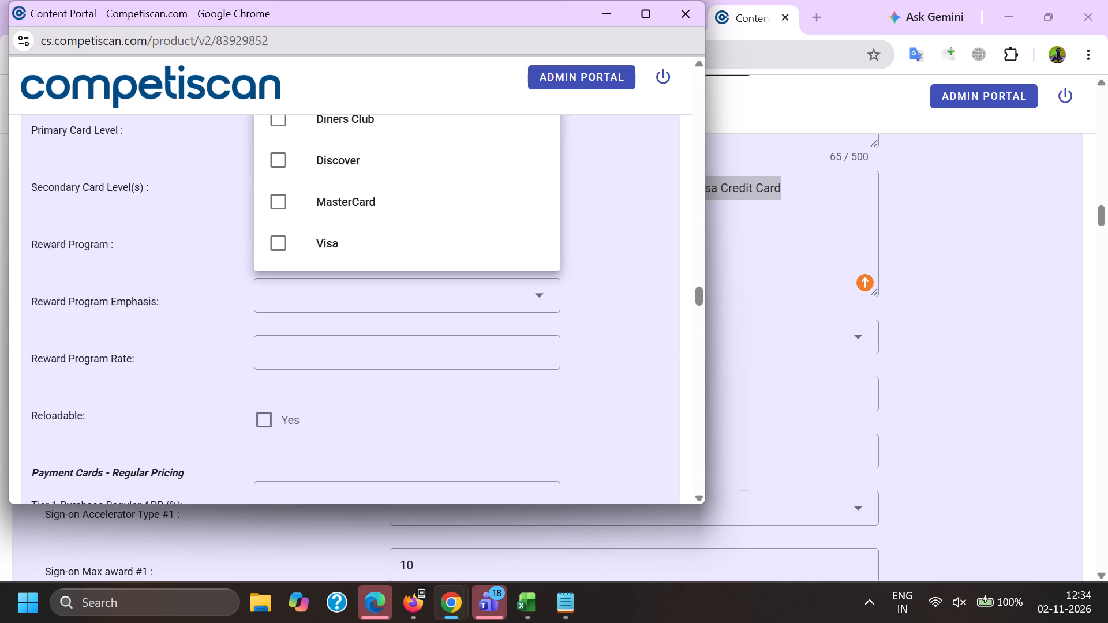
click(353, 340)
drag(135, 318, 146, 314)
click(305, 215)
scroll(304, 374, down, 5)
click(349, 386)
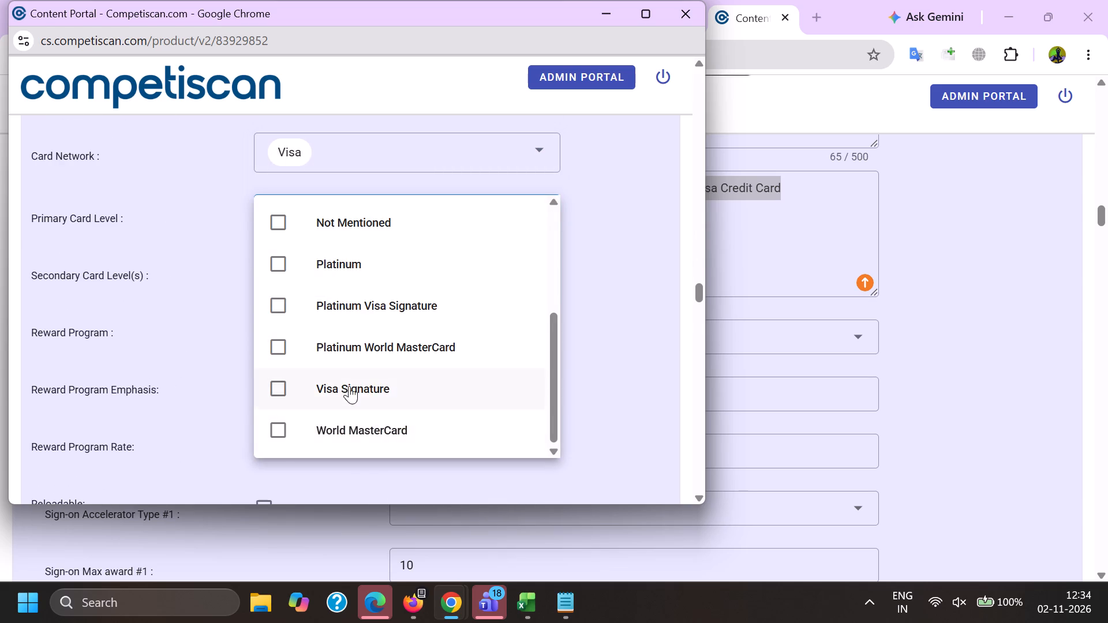
click(165, 396)
click(231, 355)
Mark Credit Card Mentioned in the retail credit section and submit the product record.
key(End)
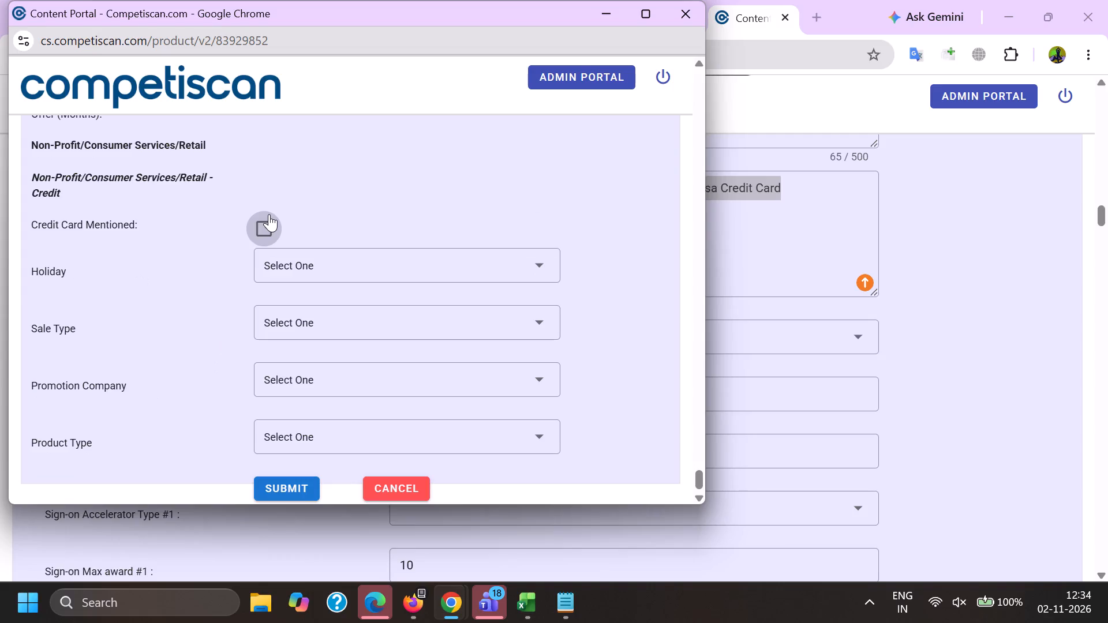
click(268, 215)
click(290, 494)
Copy email ID 83940832 from its editor page and log it in cell B7285 of Excel's may 26 sheet.
click(950, 319)
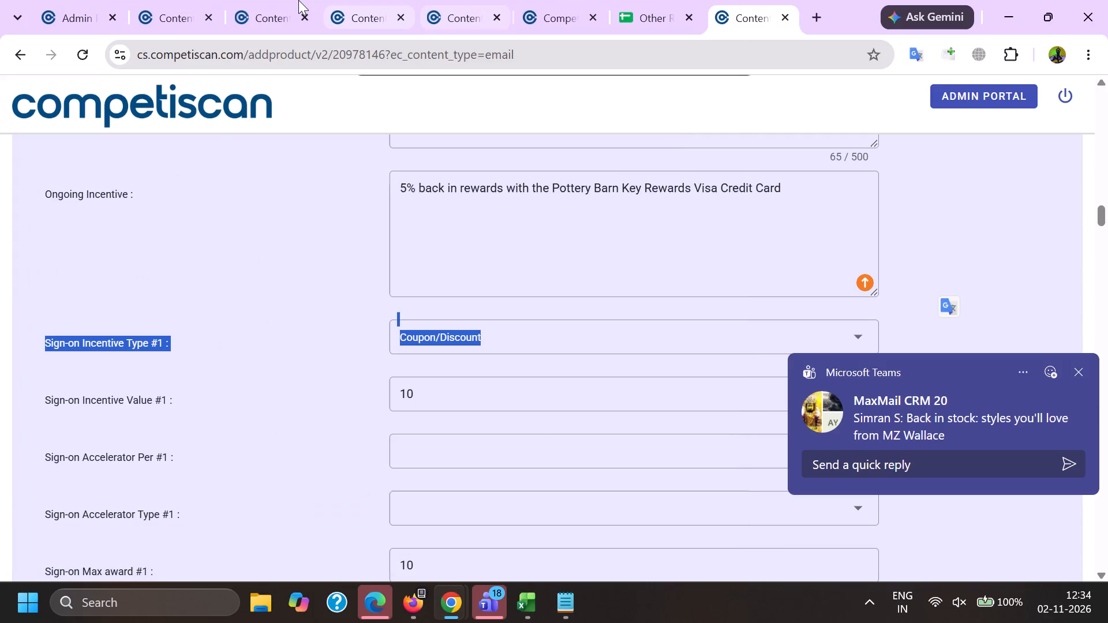
click(298, 0)
click(339, 0)
click(434, 0)
double_click(358, 56)
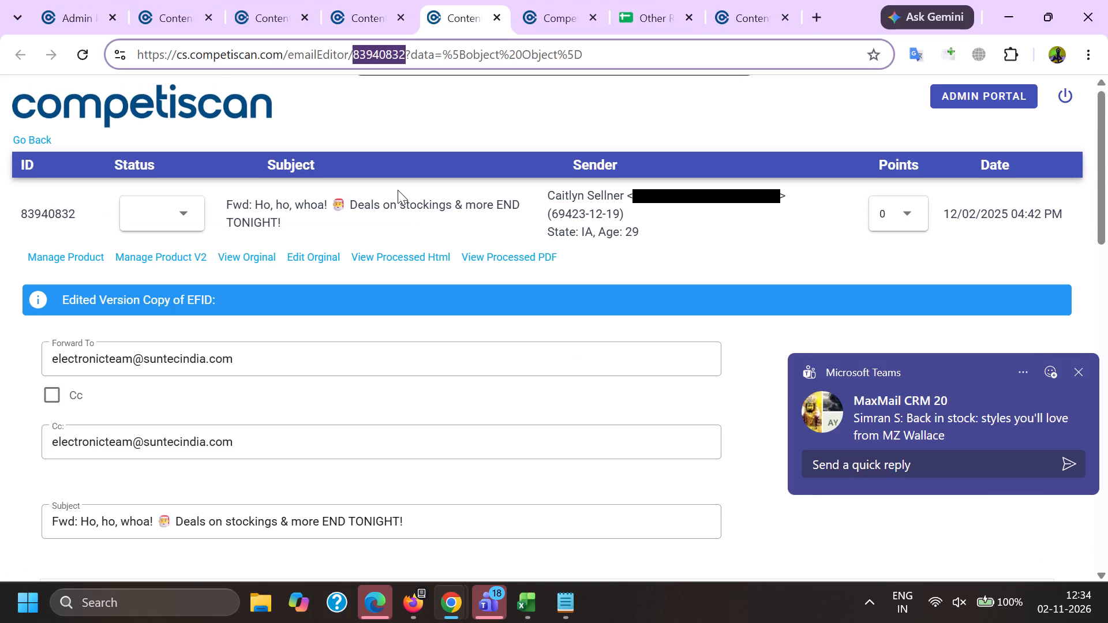
key(ctrl+c)
key(ctrl+c)
click(521, 620)
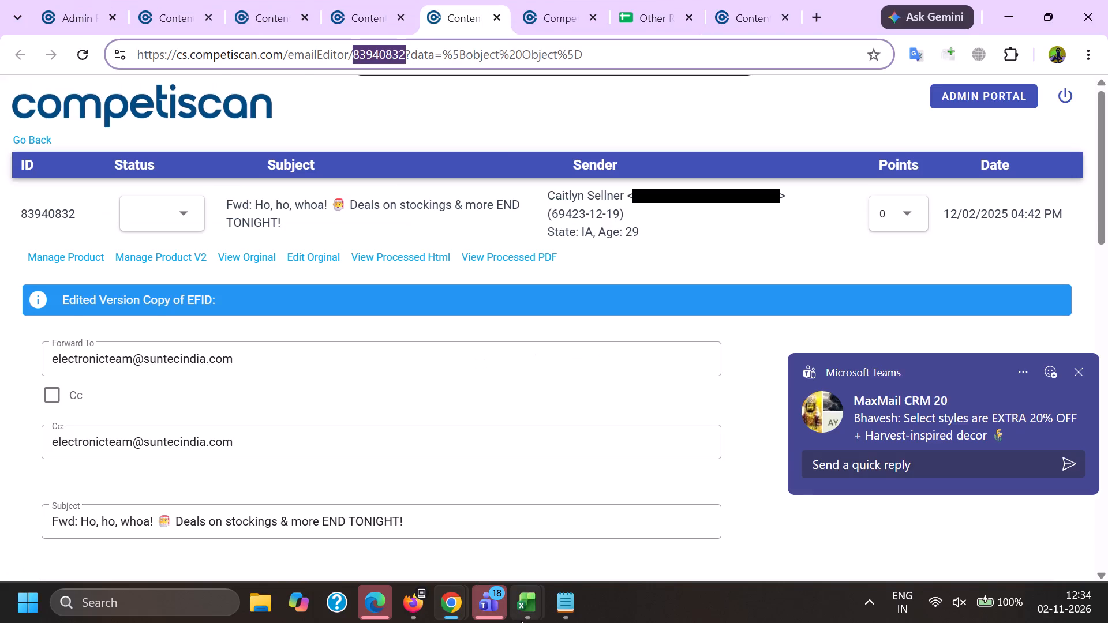
click(716, 546)
click(115, 332)
key(ctrl+v)
Label the newly logged ID's row as cc in column C.
click(164, 324)
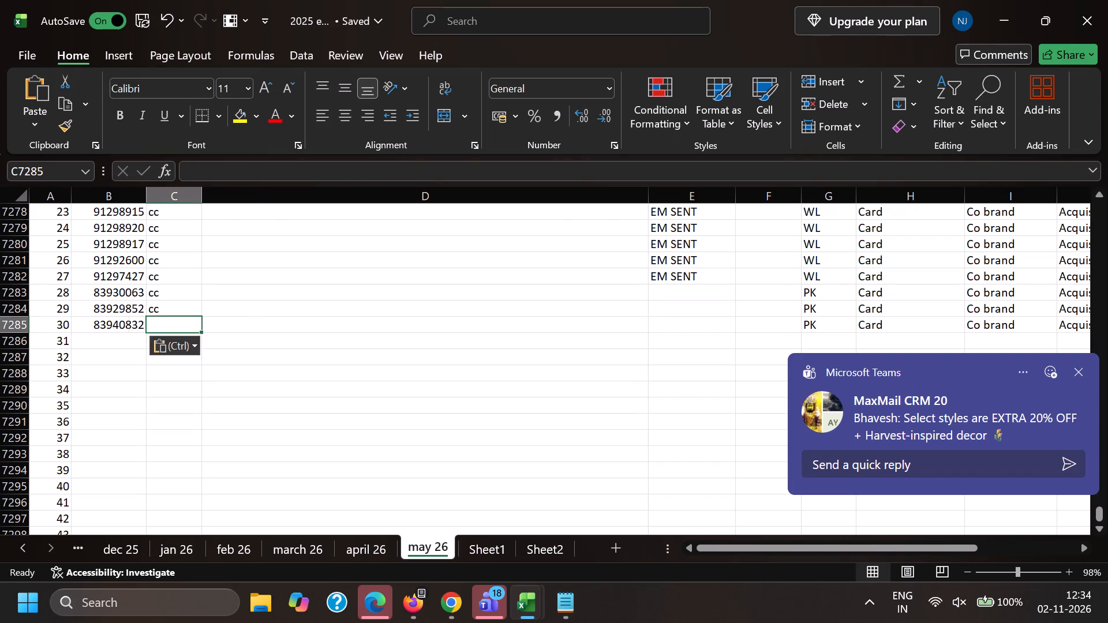
key(c)
key(c)
click(226, 331)
key(Right)
key(Down)
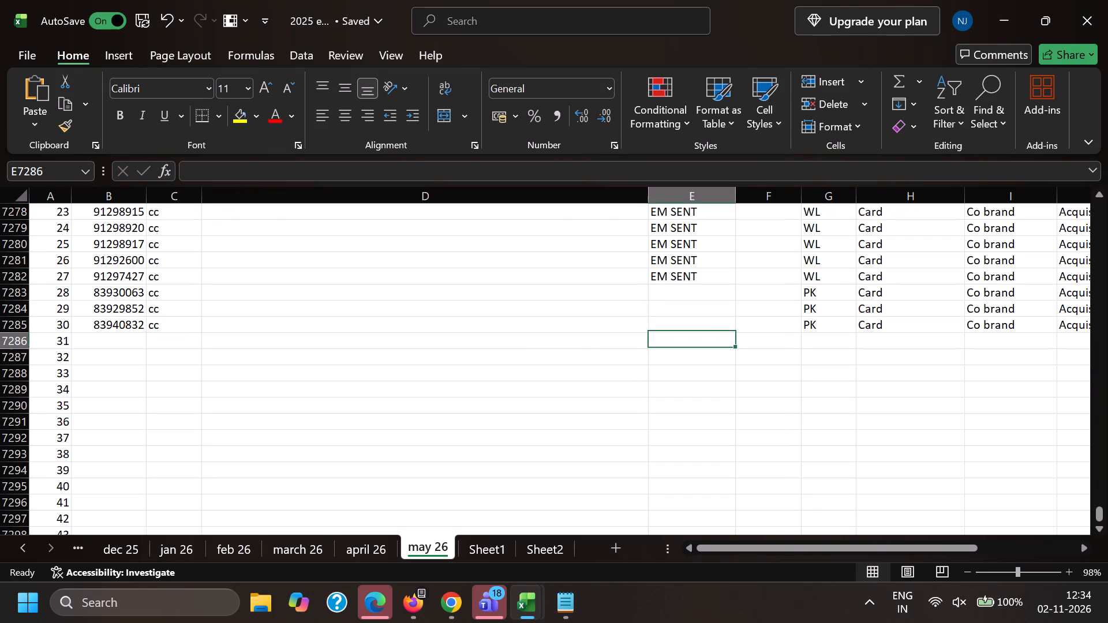
key(Left)
key(Left)
key(Left)
key(Left)
key(Left)
key(Left)
key(Left)
Return to email 83940832 in Chrome and remove the links from its body.
key(alt+Tab)
scroll(238, 118, down, 2)
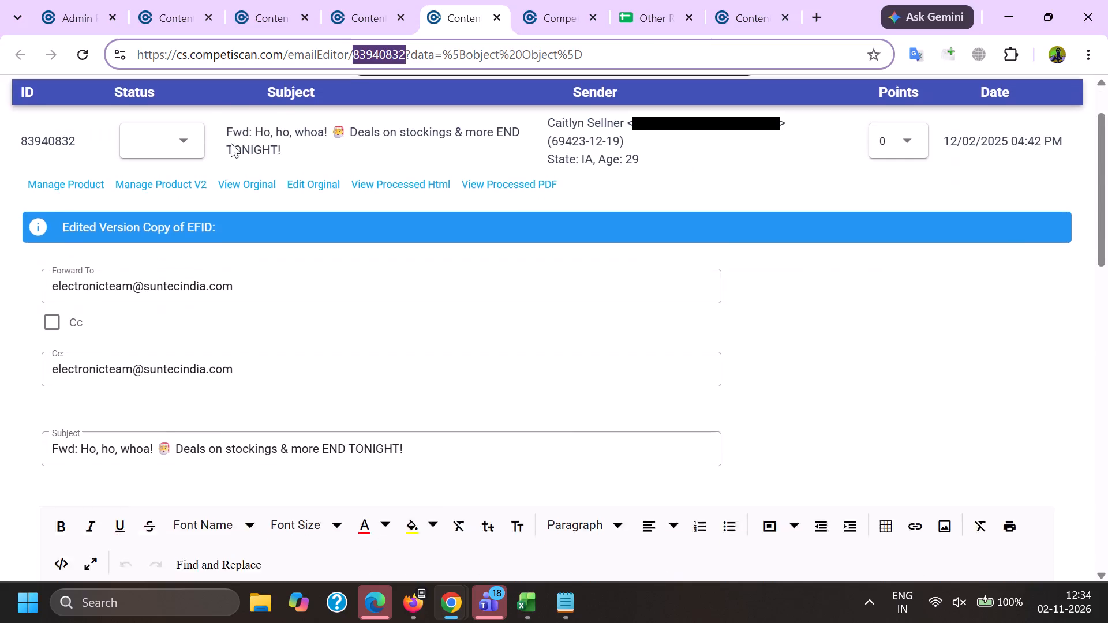
scroll(222, 184, down, 1)
scroll(123, 340, up, 3)
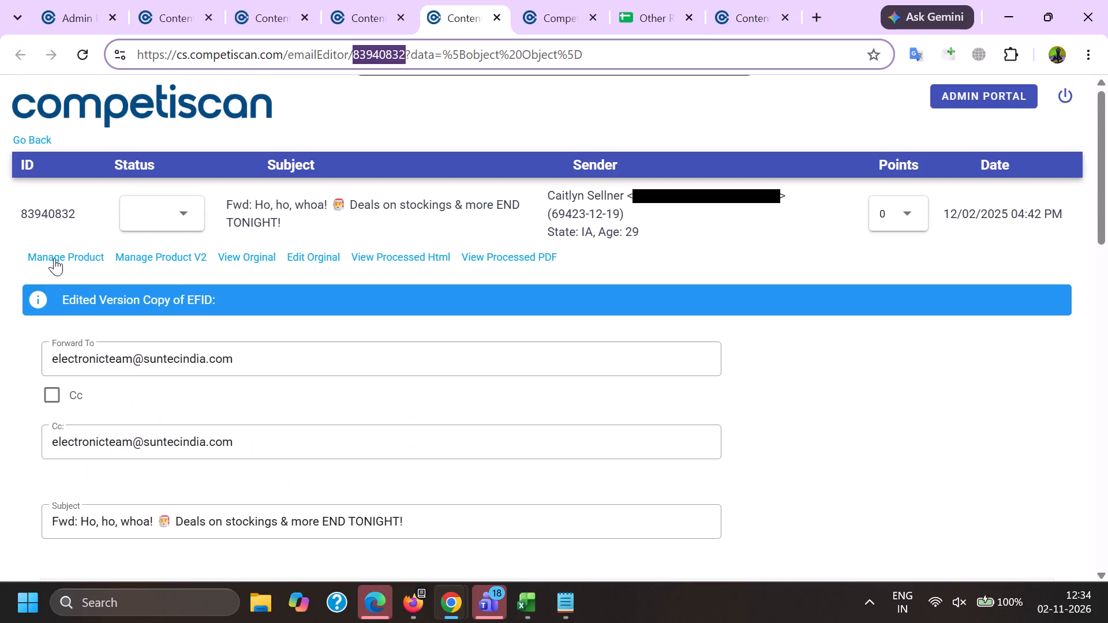
scroll(96, 334, down, 18)
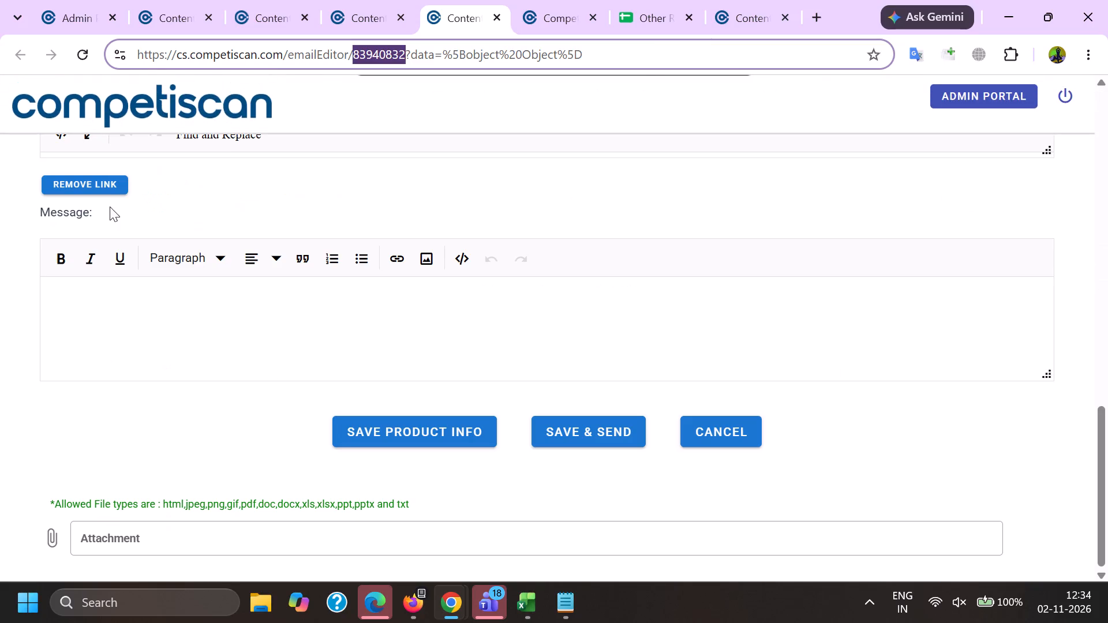
click(103, 187)
click(624, 178)
Trim the forwarded email's header to the From name, Date and Subject lines, deleting its other text and addresses.
scroll(433, 362, down, 4)
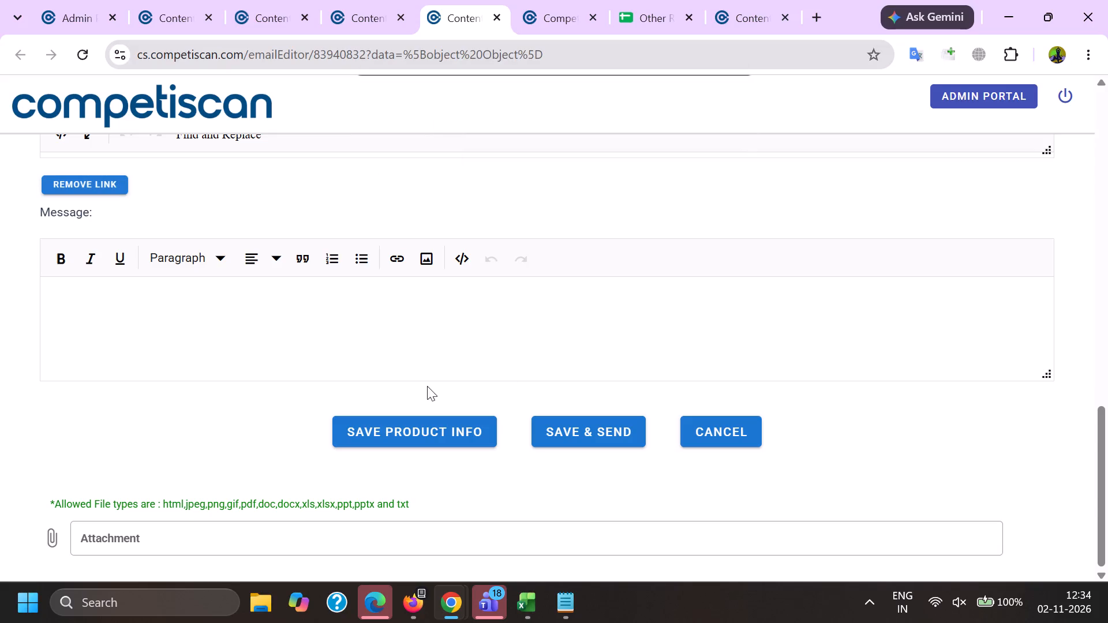
scroll(338, 457, up, 9)
drag(275, 438, 33, 412)
key(BackSpace)
scroll(134, 313, down, 1)
drag(257, 351, 496, 351)
key(BackSpace)
drag(440, 447, 0, 408)
key(BackSpace)
Delete the recipient's email address after "This message was sent to" in the email footer.
scroll(426, 226, down, 4)
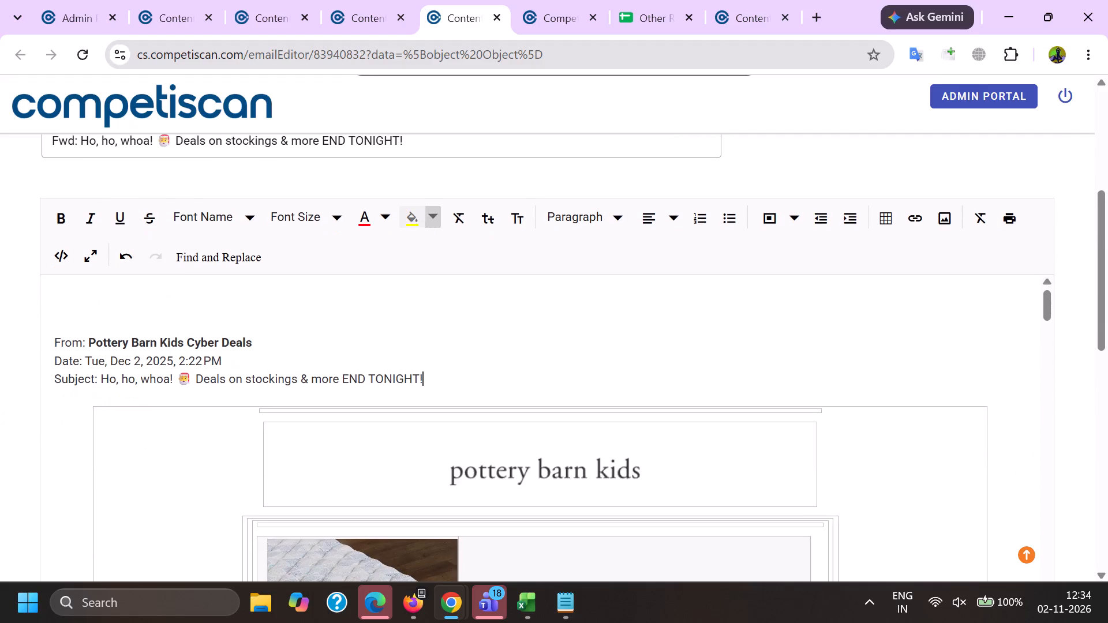
scroll(482, 313, down, 16)
scroll(418, 339, down, 9)
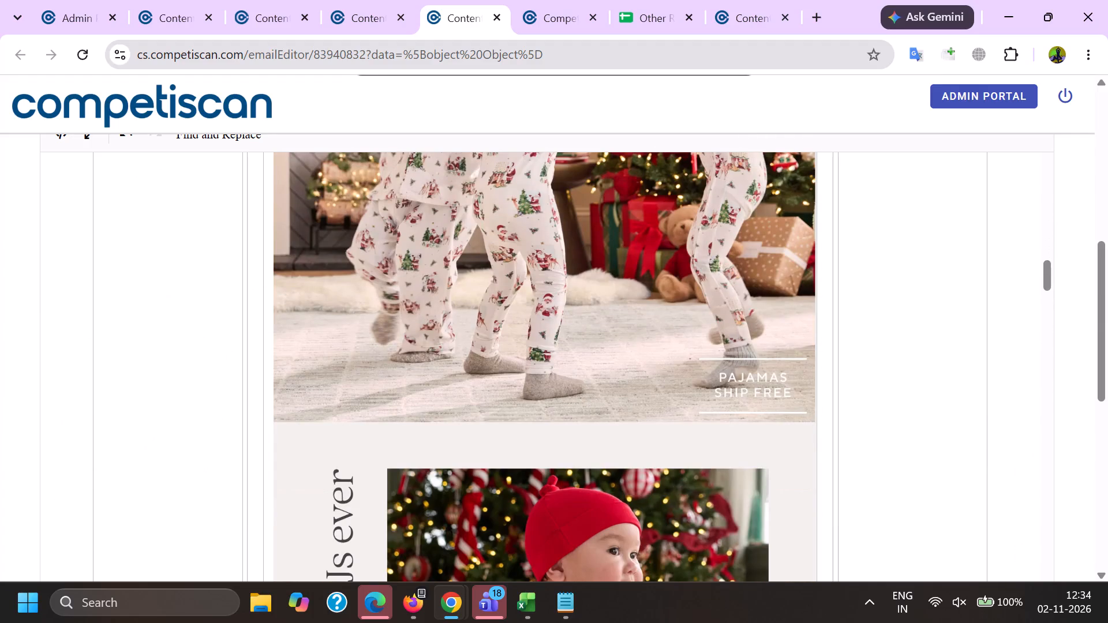
scroll(403, 347, down, 11)
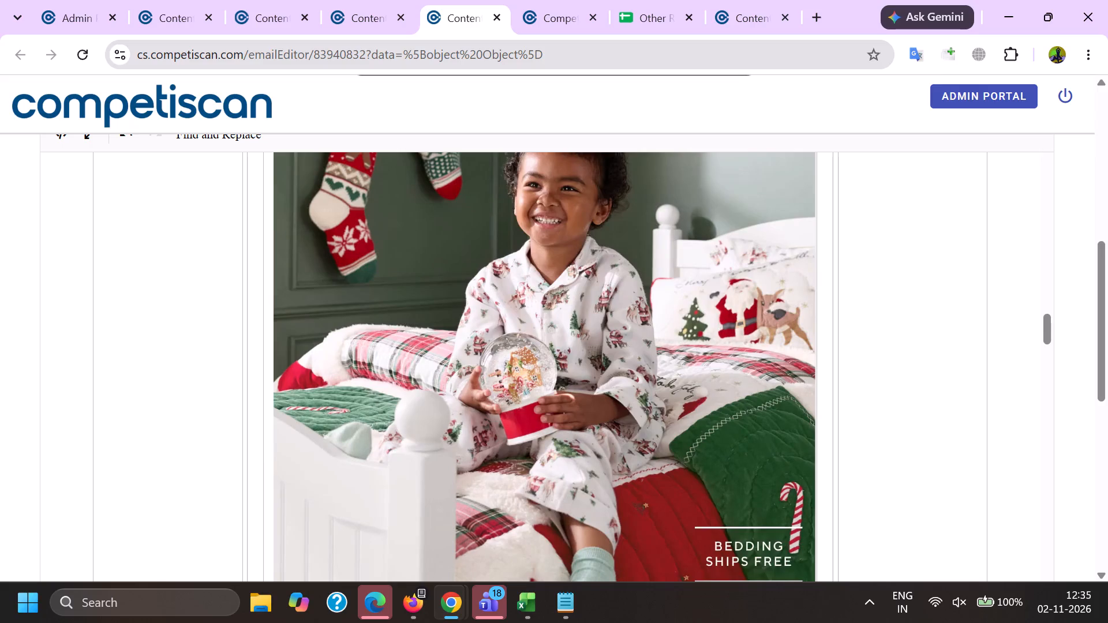
scroll(339, 341, down, 20)
scroll(339, 341, down, 20)
scroll(339, 341, down, 2)
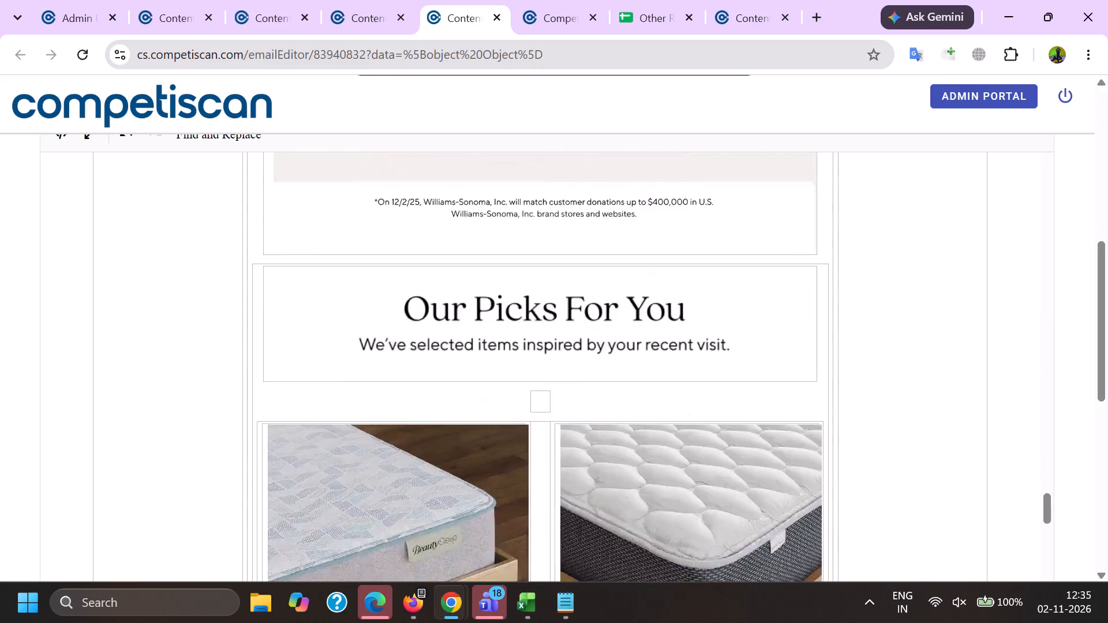
scroll(349, 355, down, 20)
scroll(349, 355, down, 4)
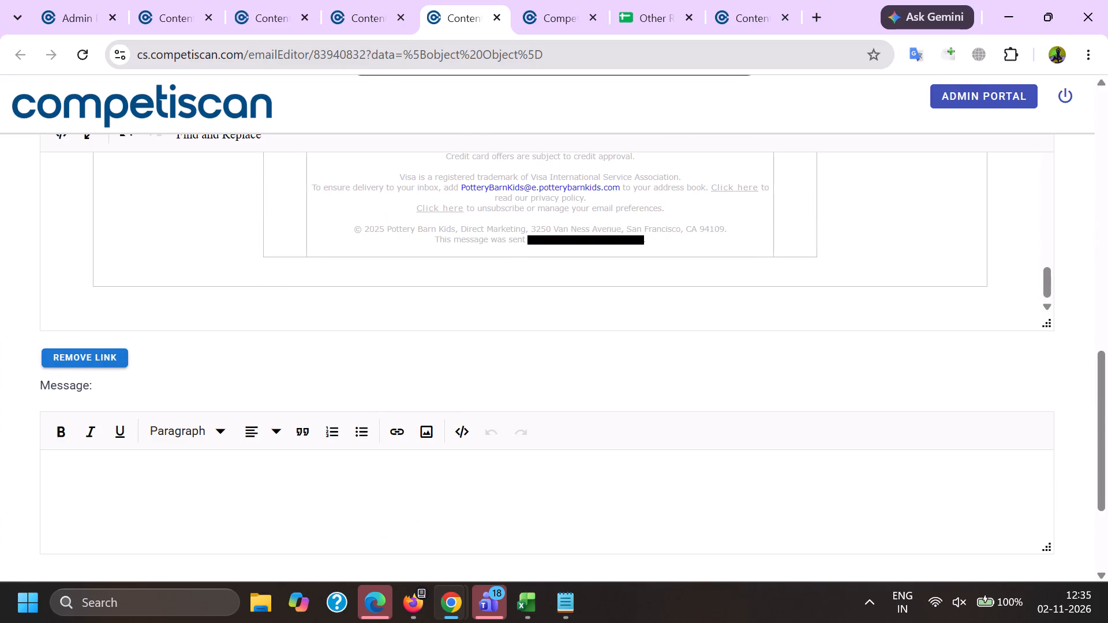
drag(538, 241, 657, 239)
key(BackSpace)
Delete the Pottery Barn Kids email address from the footer's "To ensure delivery to your inbox" sentence.
scroll(563, 430, up, 2)
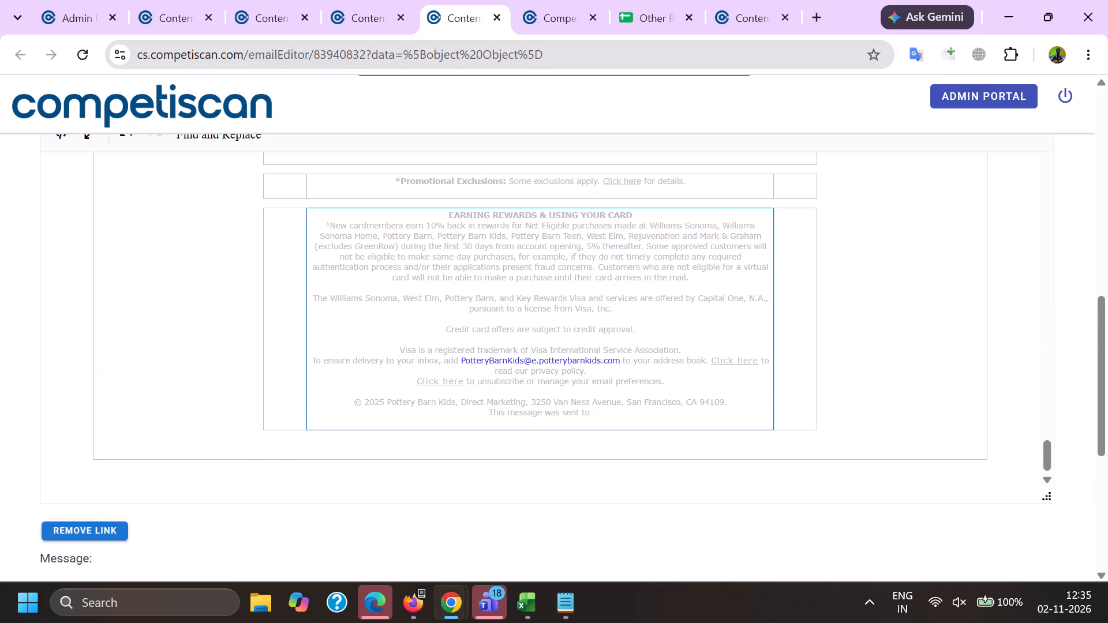
drag(463, 359, 612, 355)
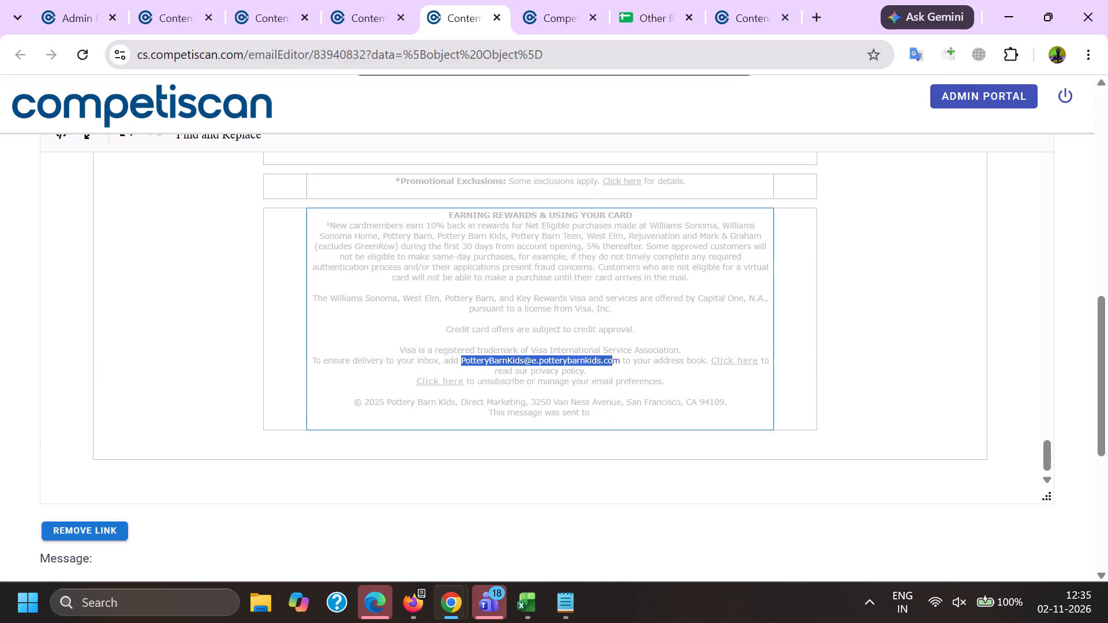
drag(612, 355, 617, 362)
key(BackSpace)
click(443, 369)
scroll(409, 404, down, 3)
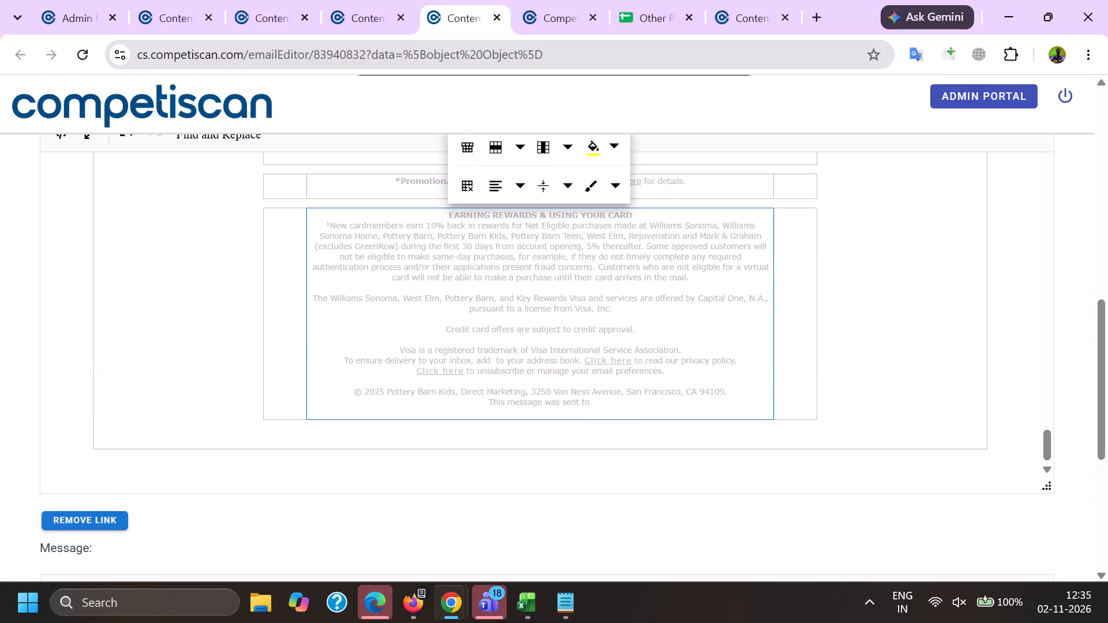
Save the cleaned email 83940832 and open its product record.
scroll(407, 412, down, 9)
click(424, 425)
click(569, 351)
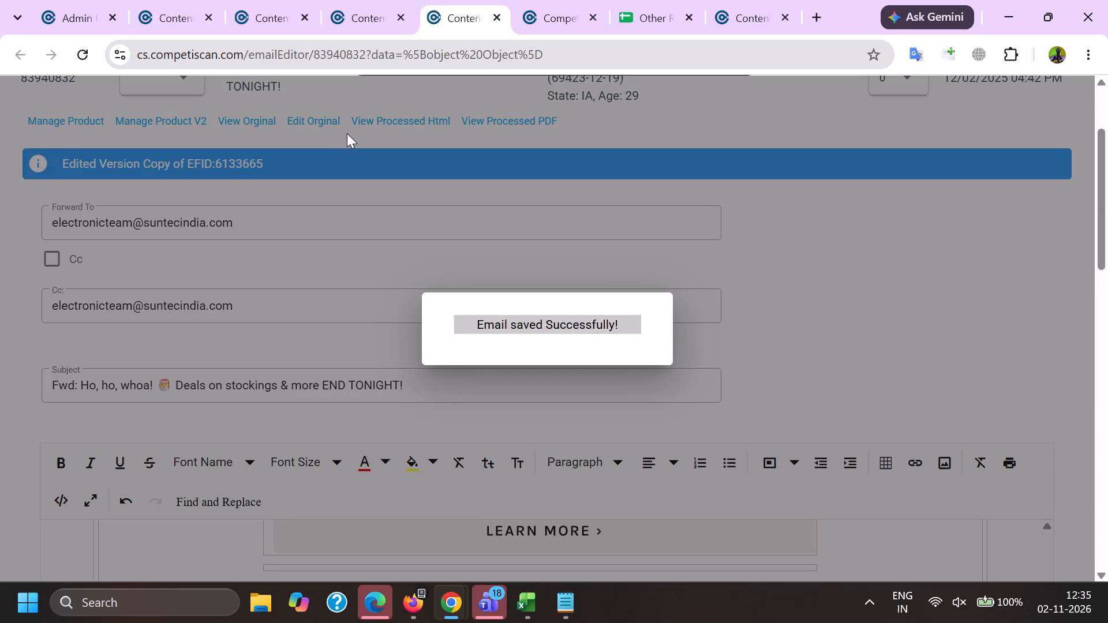
click(0, 172)
click(50, 119)
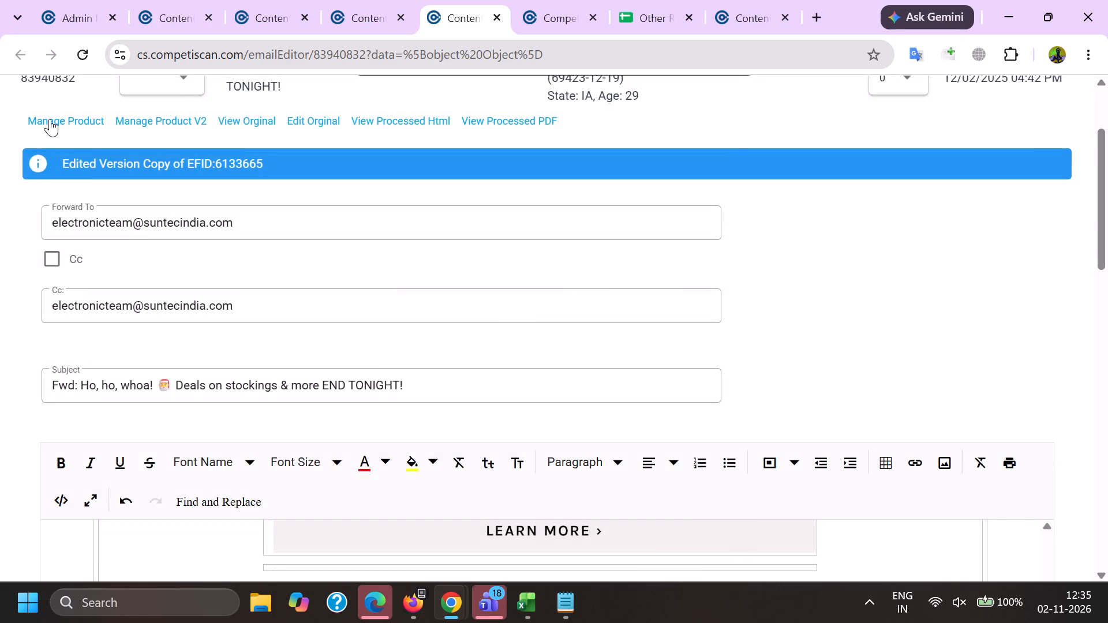
Return to the email and copy the brand name "Pottery Barn Kids" from its From line.
click(989, 256)
scroll(311, 276, down, 5)
click(181, 356)
key(Page_Up)
key(Page_Up)
key(Page_Up)
key(Page_Up)
key(Page_Up)
key(Page_Up)
key(Page_Up)
key(Page_Up)
key(Page_Up)
key(Page_Up)
key(Page_Up)
key(Page_Up)
key(Page_Up)
key(Page_Up)
key(Page_Up)
key(Page_Up)
key(Page_Up)
key(Page_Up)
key(Page_Up)
key(Page_Up)
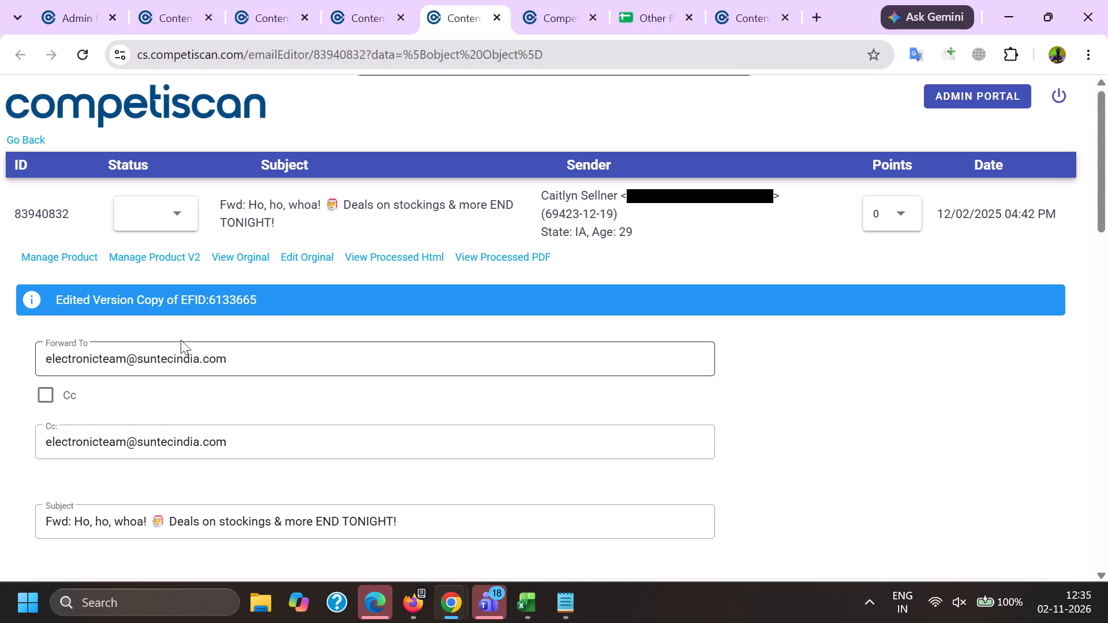
scroll(181, 332, down, 4)
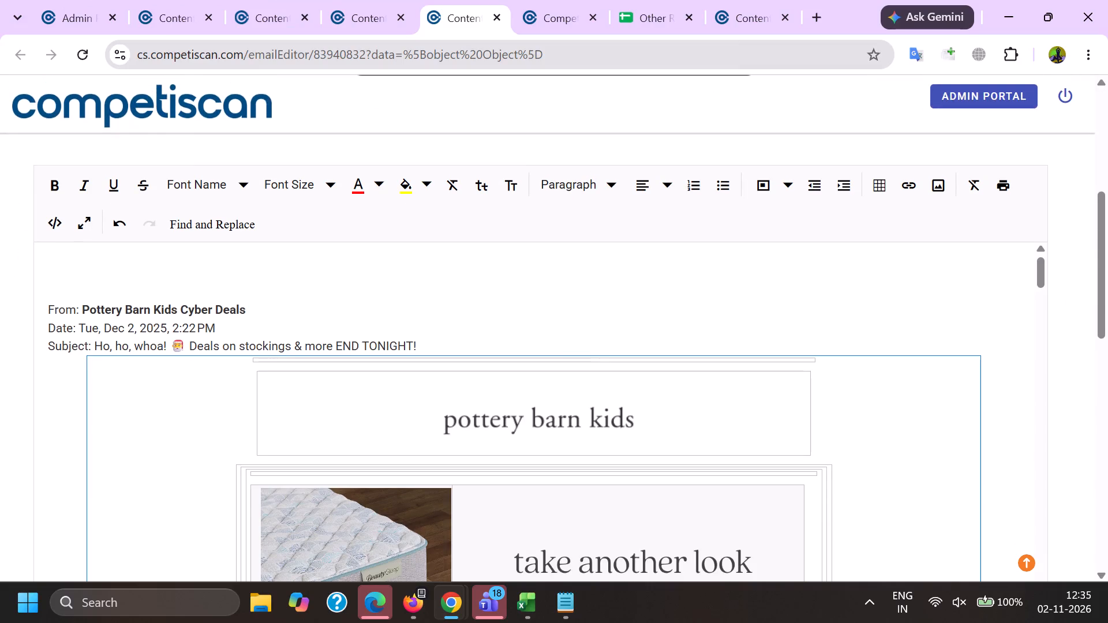
double_click(102, 306)
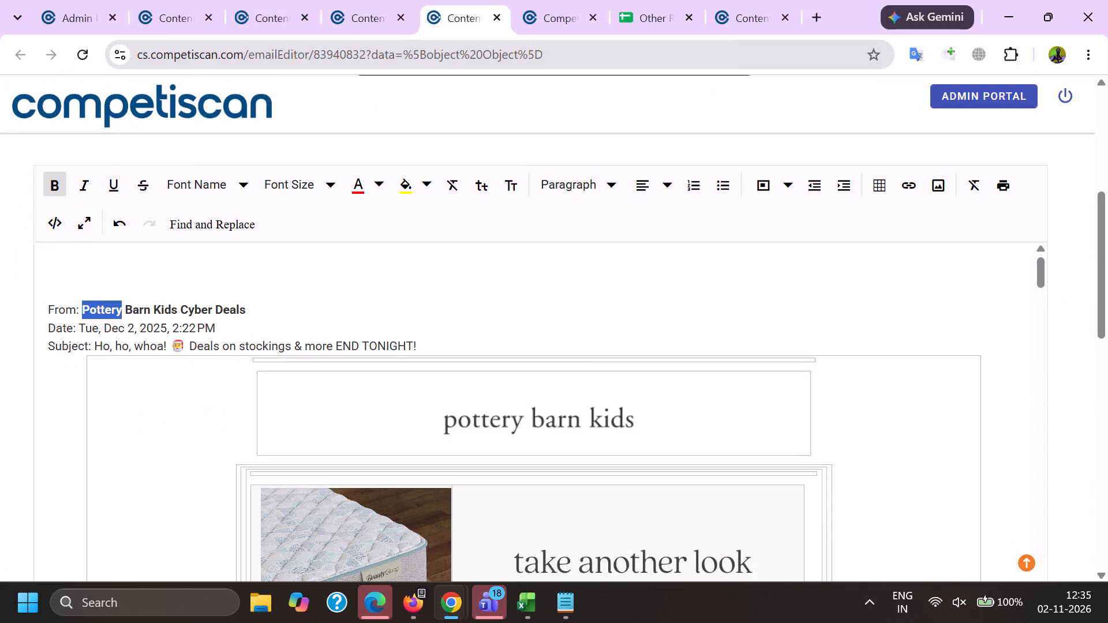
shift+click(159, 311)
key(ctrl+c)
In the product record for 83940832, look up "capital one" for the Company field.
key(alt+Tab)
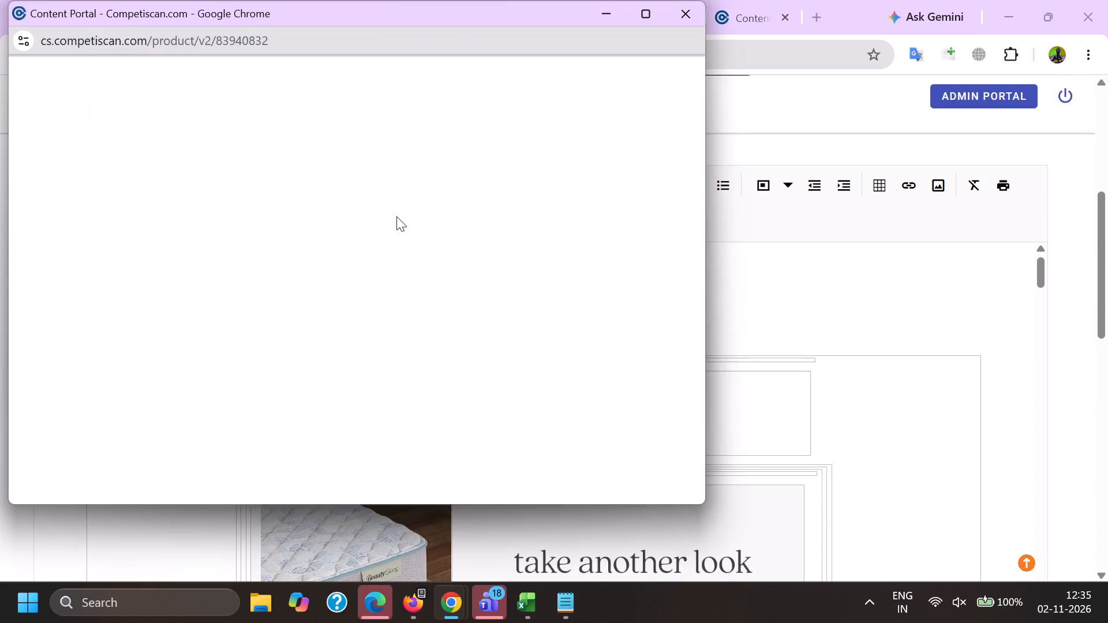
scroll(370, 204, down, 6)
click(311, 311)
click(325, 278)
key(c)
key(a)
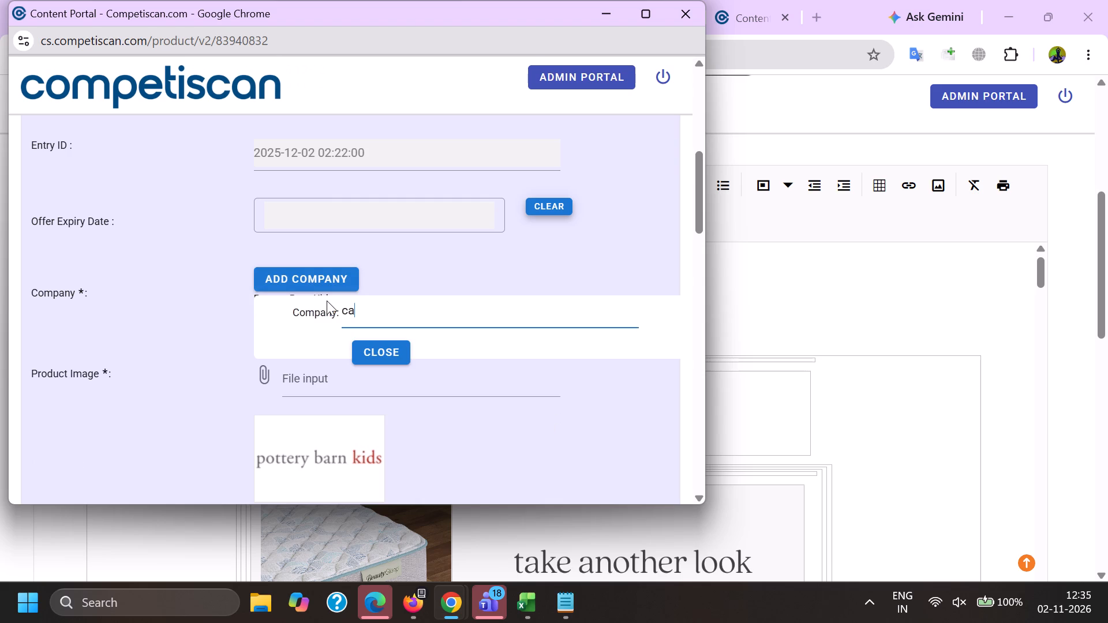
key(p)
key(i)
key(t)
key(a)
key(l)
key(space)
key(o)
key(n)
key(e)
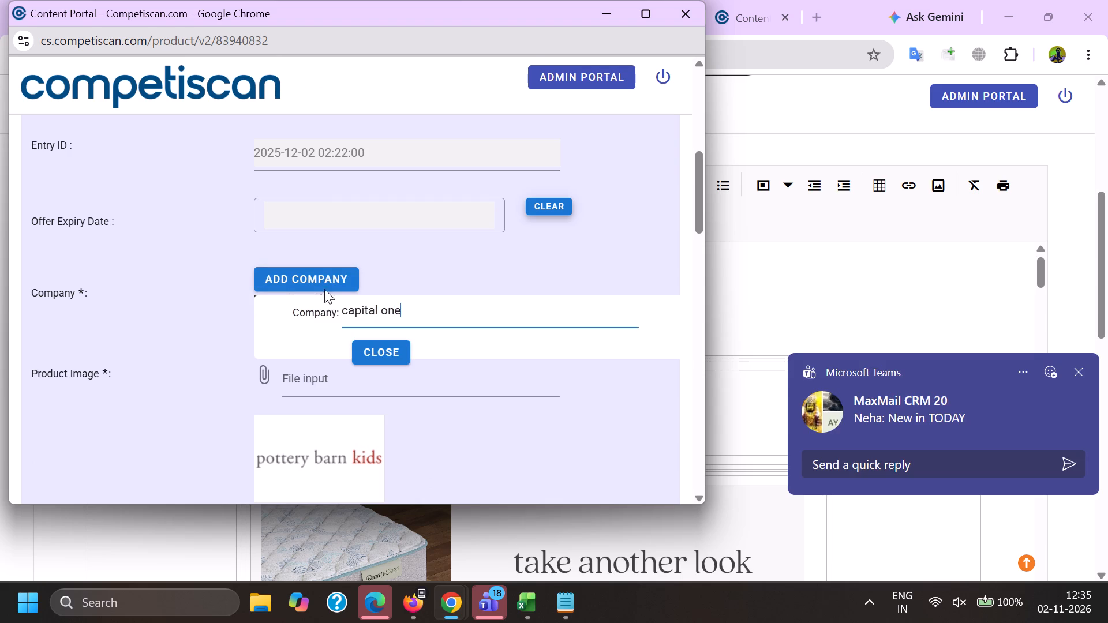
Add the matching Capital One company and the affinity/association Pottery Barn Kids (Retail).
scroll(323, 275, down, 3)
click(342, 297)
click(470, 335)
key(ctrl+v)
scroll(411, 402, up, 1)
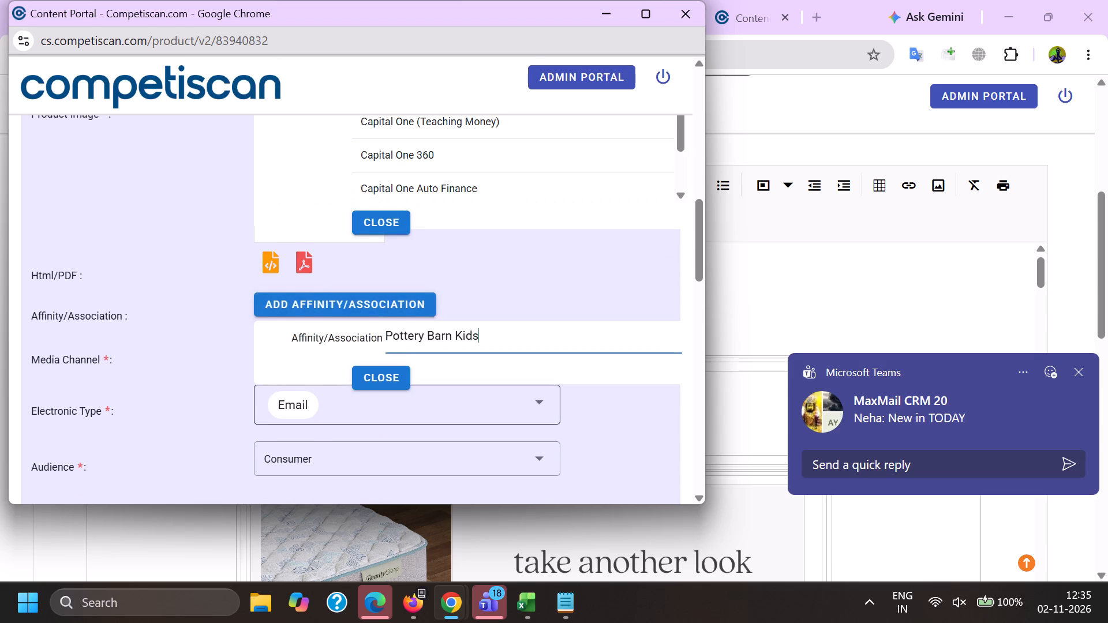
scroll(411, 402, up, 2)
click(396, 354)
click(321, 320)
scroll(298, 228, down, 5)
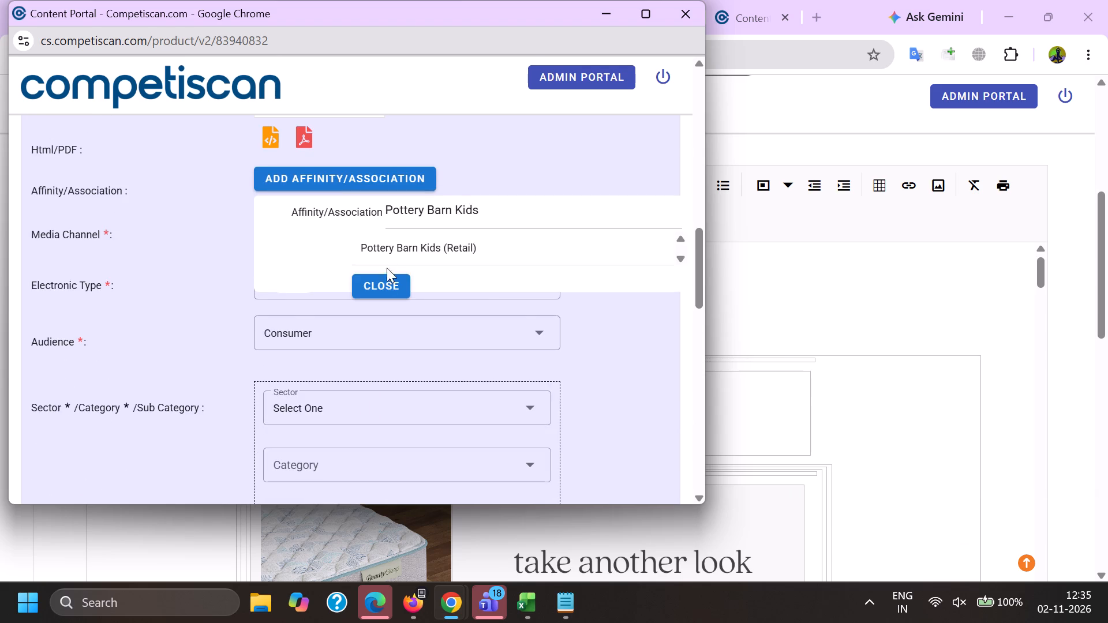
click(384, 256)
Set the sector of the product classification to Retail.
scroll(335, 126, down, 3)
click(308, 167)
scroll(308, 164, down, 7)
click(328, 264)
drag(181, 247, 184, 247)
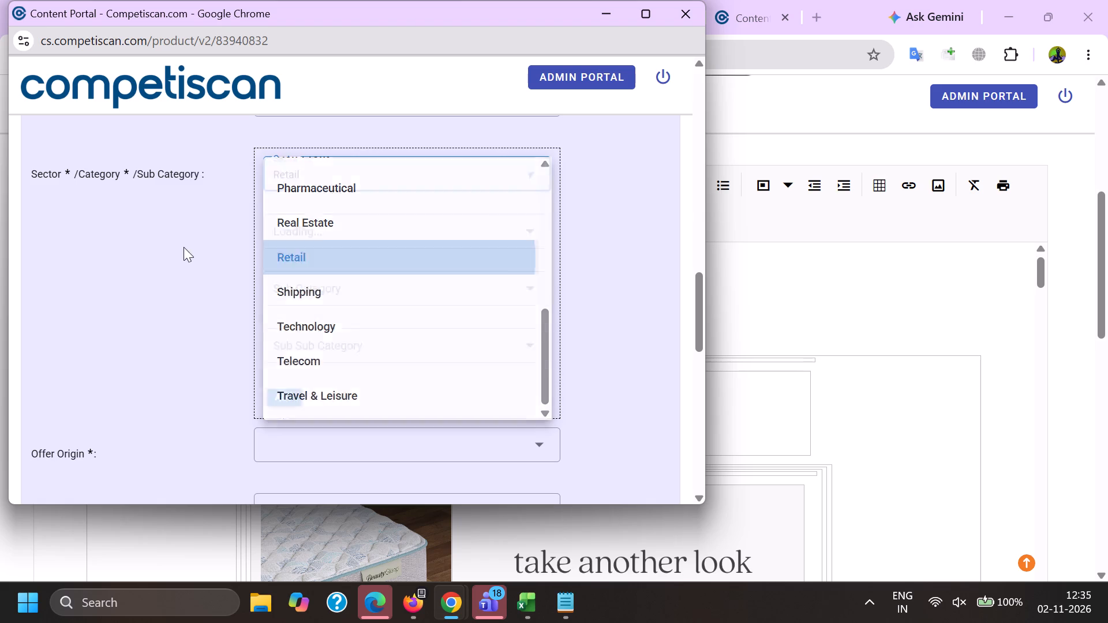
drag(184, 247, 198, 250)
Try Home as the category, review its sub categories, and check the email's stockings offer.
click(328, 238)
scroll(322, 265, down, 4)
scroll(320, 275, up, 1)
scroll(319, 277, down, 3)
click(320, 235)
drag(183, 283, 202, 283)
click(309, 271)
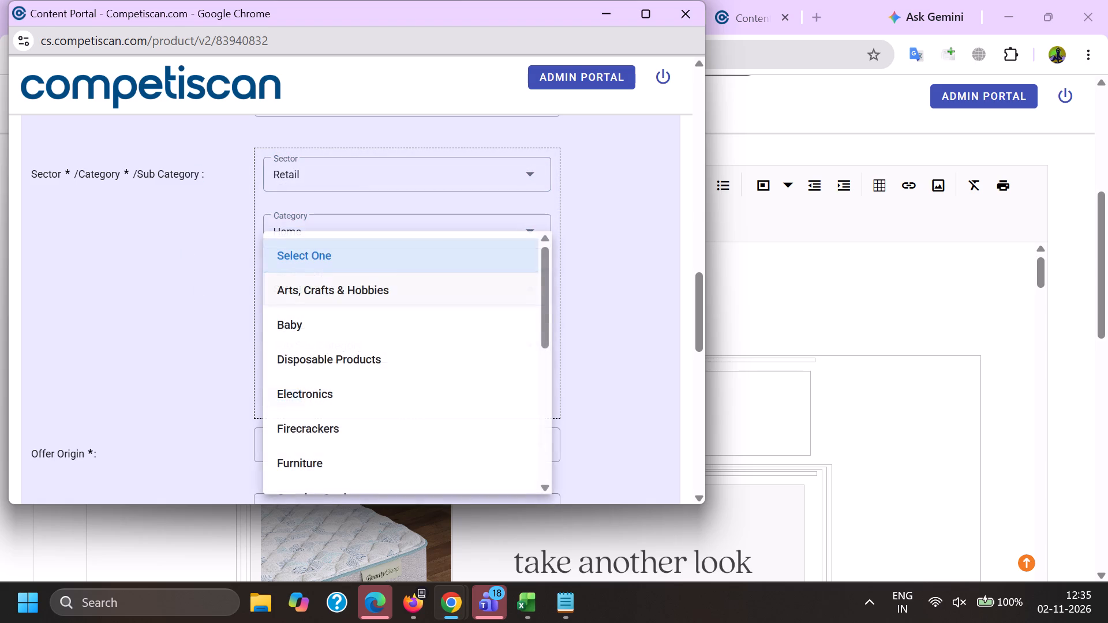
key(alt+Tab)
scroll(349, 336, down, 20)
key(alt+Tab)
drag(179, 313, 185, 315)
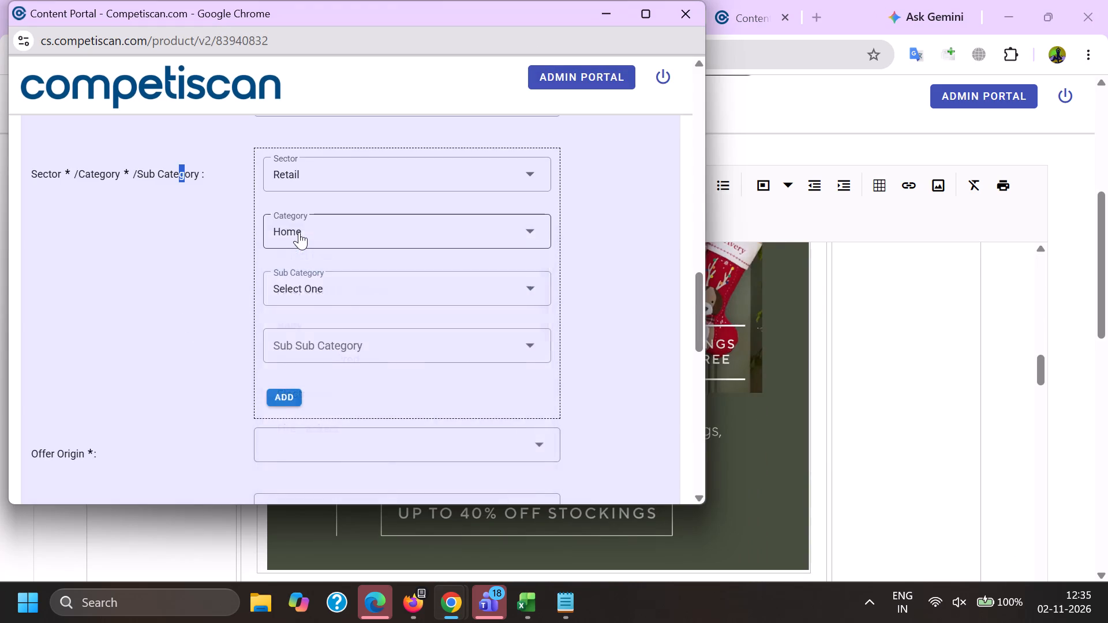
Set the Retail classification to Home Improvement, Holiday Decorations and Christmas Decorations, and add it.
click(299, 232)
scroll(337, 309, down, 2)
scroll(325, 344, up, 3)
click(353, 361)
click(237, 350)
click(318, 372)
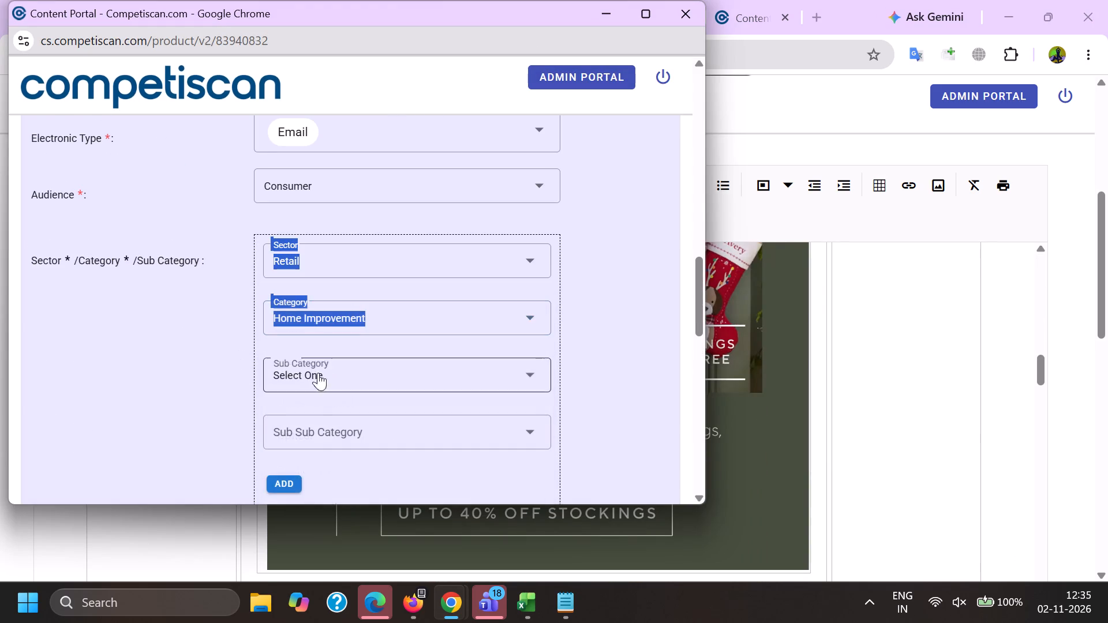
scroll(327, 237, down, 2)
scroll(339, 322, down, 7)
click(348, 398)
click(237, 376)
scroll(307, 214, down, 2)
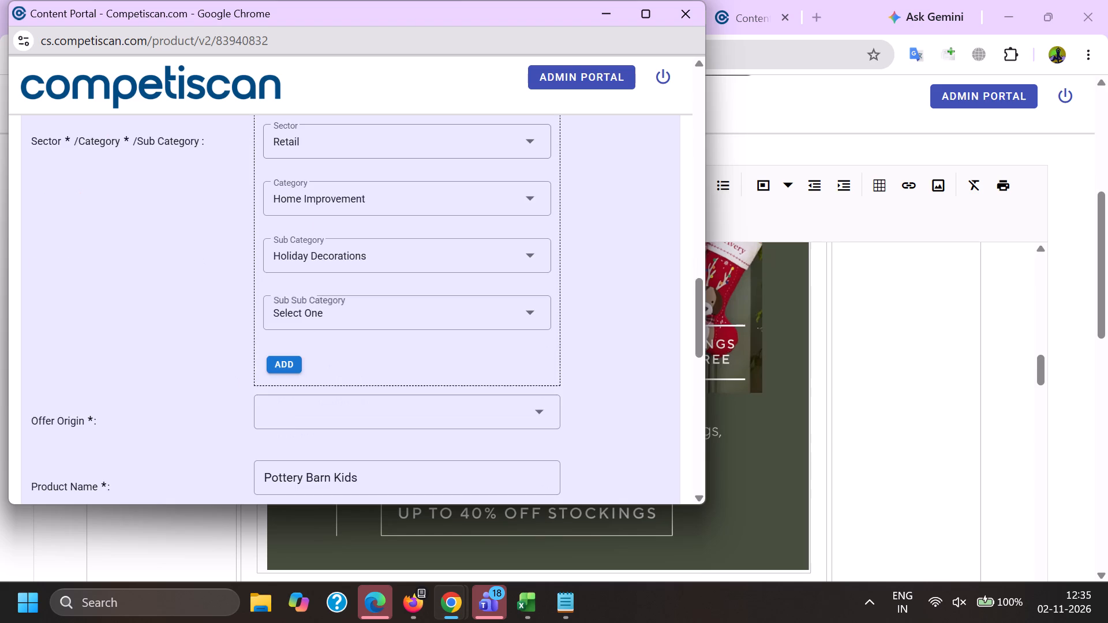
click(322, 258)
click(354, 311)
drag(226, 307, 233, 311)
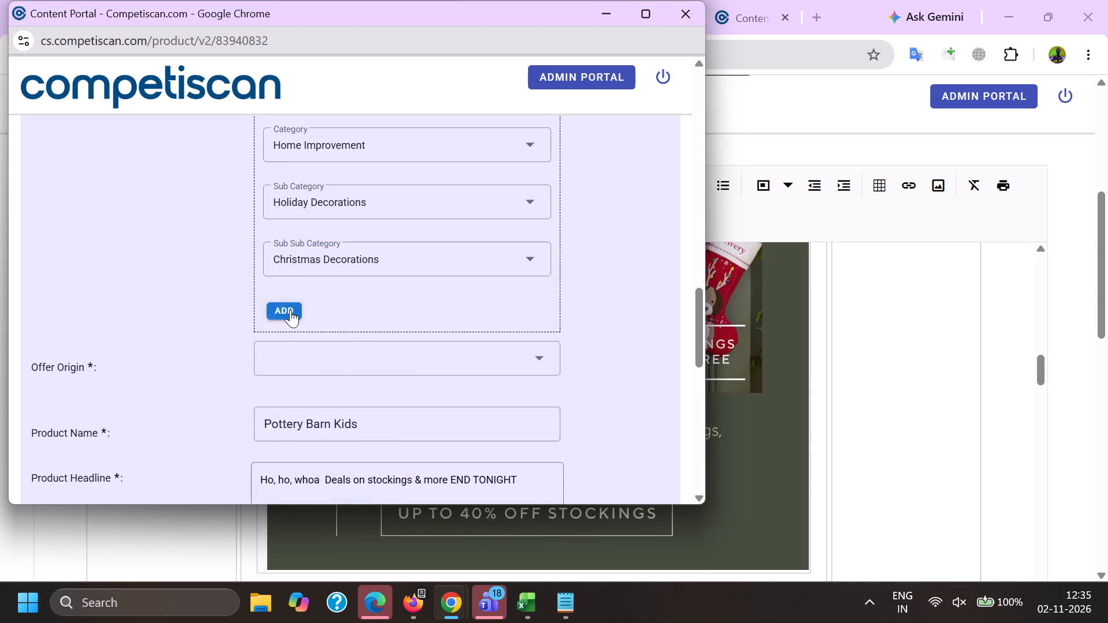
click(291, 309)
Start a second classification with sector Credit Cards and category Payment Cards.
scroll(296, 373, up, 3)
click(318, 383)
scroll(331, 440, up, 6)
click(344, 386)
drag(215, 396, 220, 401)
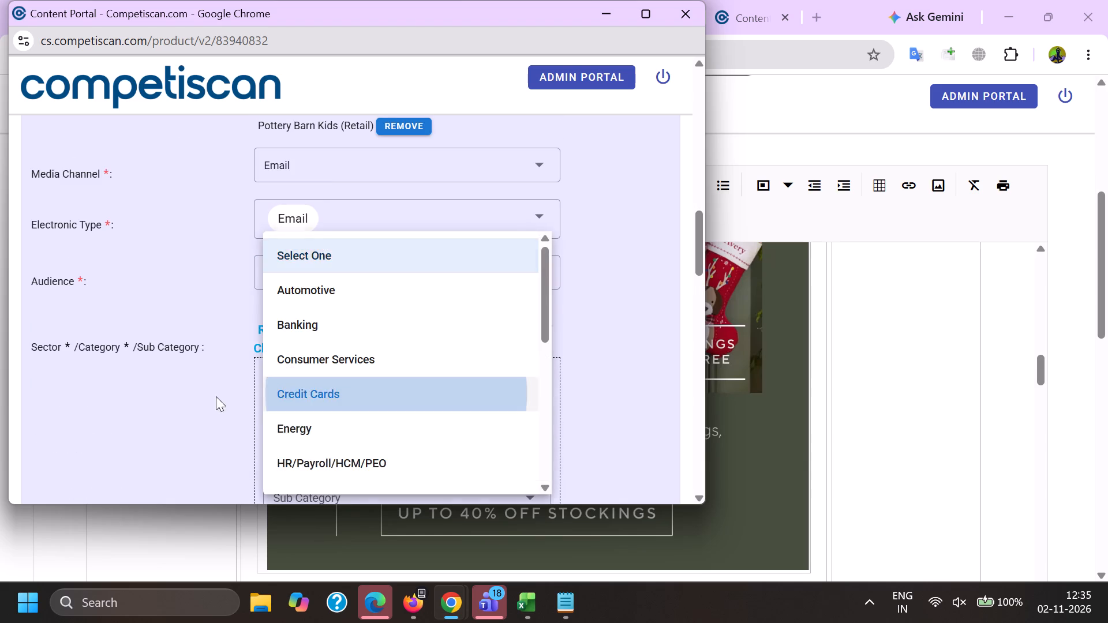
click(330, 426)
scroll(316, 246, down, 1)
click(325, 392)
click(310, 370)
scroll(354, 202, down, 2)
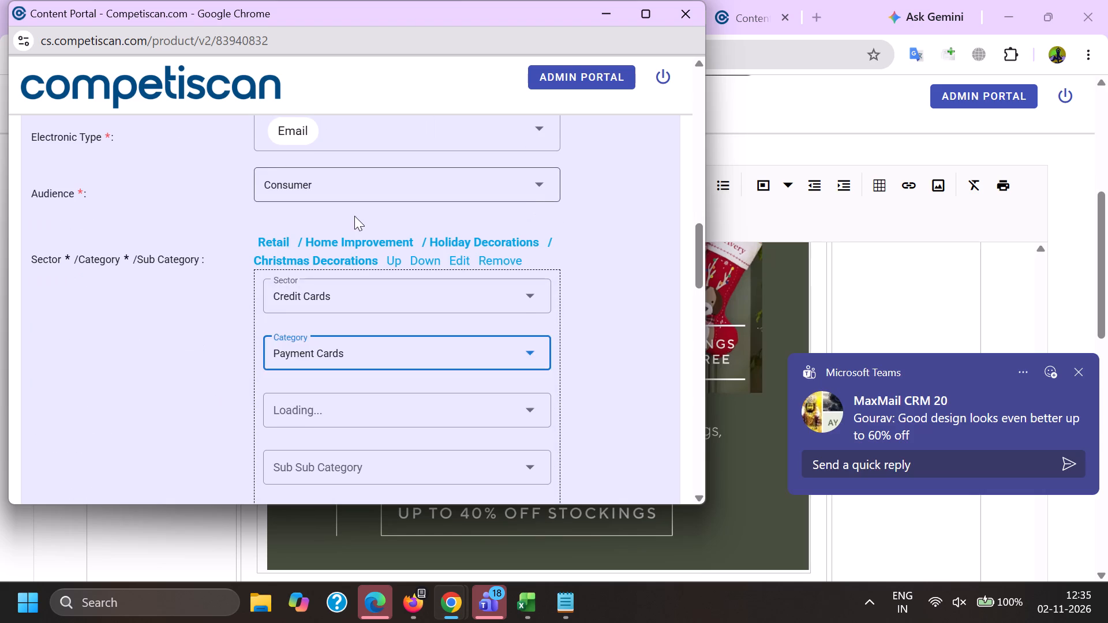
Set the second classification's sub category to Credit Cards and add it.
click(308, 247)
scroll(323, 358, down, 6)
click(318, 407)
click(212, 372)
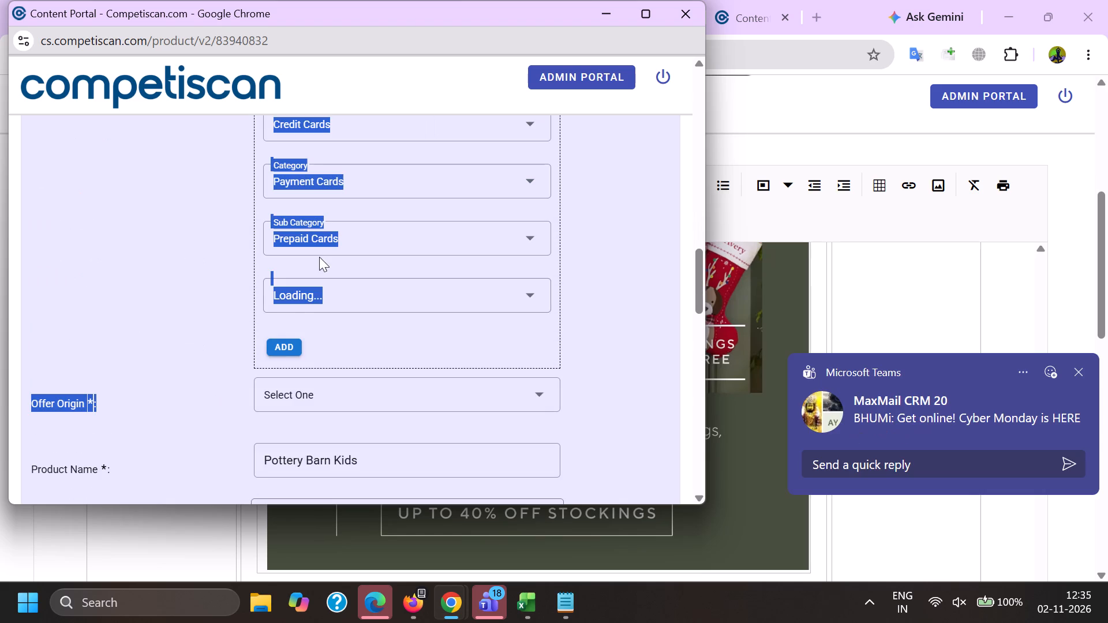
click(312, 244)
click(317, 385)
click(201, 363)
click(285, 342)
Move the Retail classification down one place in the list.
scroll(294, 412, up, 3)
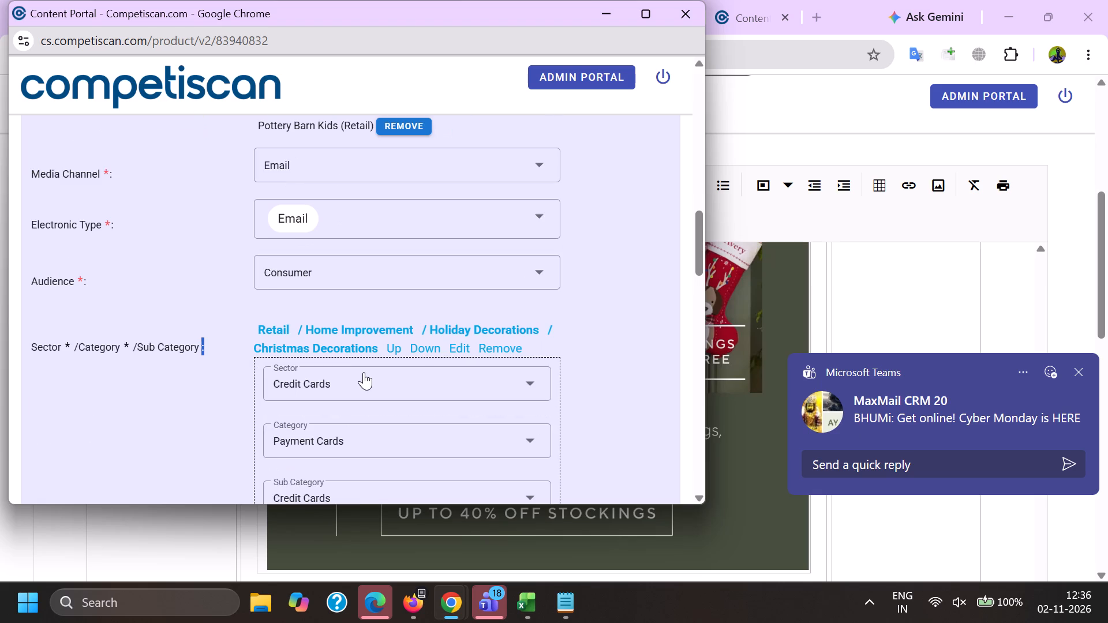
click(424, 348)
Set the offer origin to Provider/Bank and the product name to Pottery Barn Key Rewards Visa Credit Card.
scroll(392, 297, down, 5)
click(277, 245)
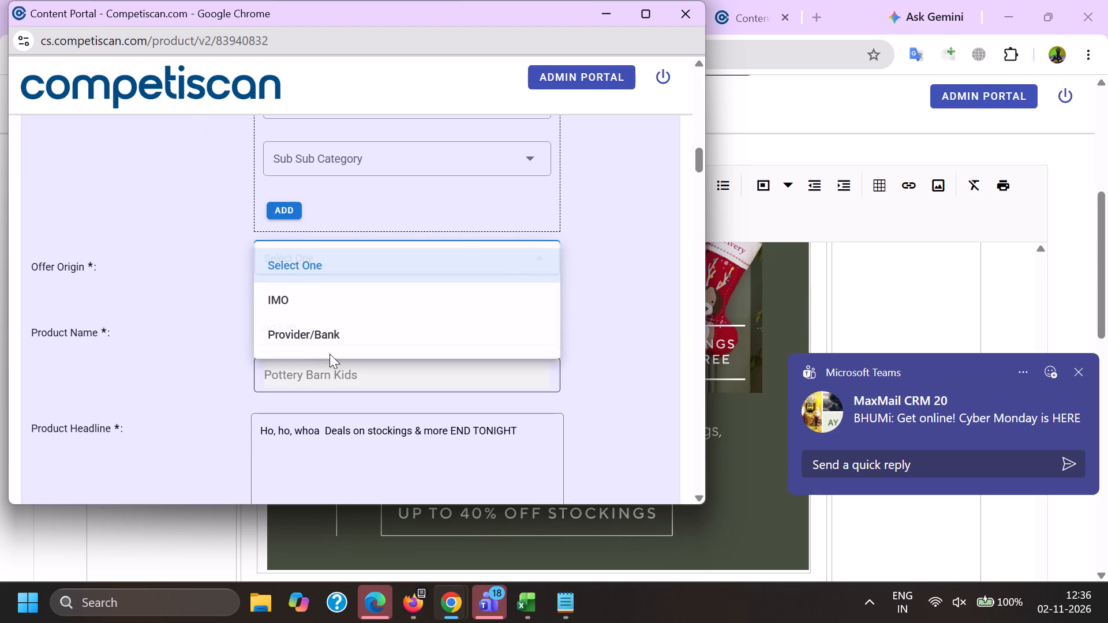
double_click(301, 324)
key(ctrl+v)
drag(324, 332, 454, 371)
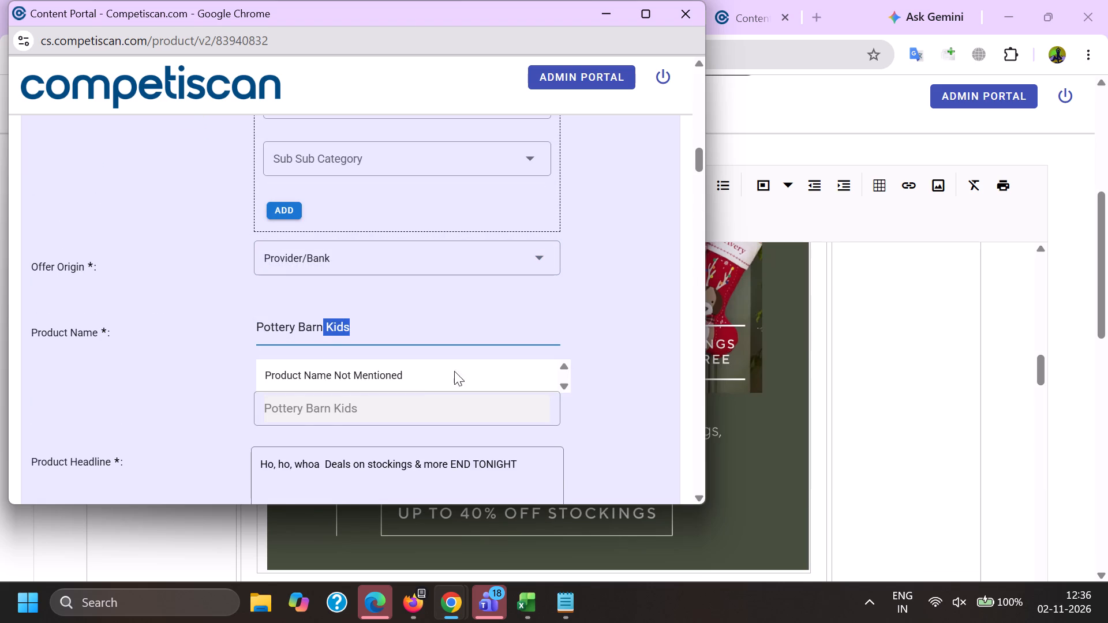
drag(454, 371, 455, 371)
key(BackSpace)
click(338, 412)
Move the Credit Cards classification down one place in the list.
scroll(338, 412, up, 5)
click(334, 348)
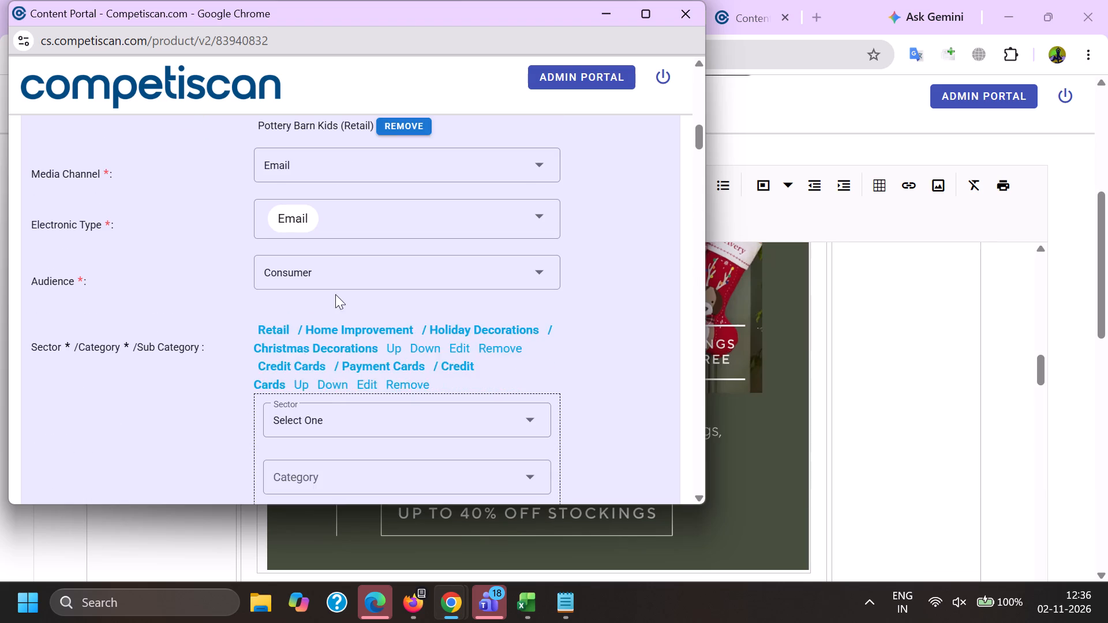
Replace the product headline with the email's subject line about deals on stockings, copied from the email body.
scroll(335, 294, down, 5)
drag(526, 404, 0, 327)
key(BackSpace)
key(alt+Tab)
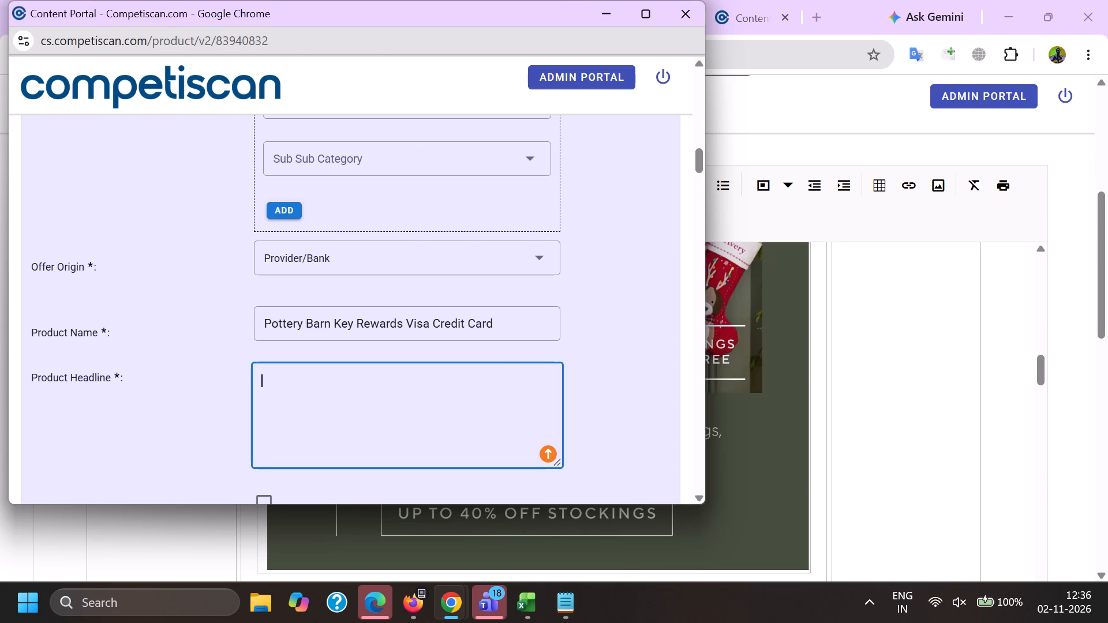
scroll(282, 438, up, 18)
scroll(156, 399, up, 7)
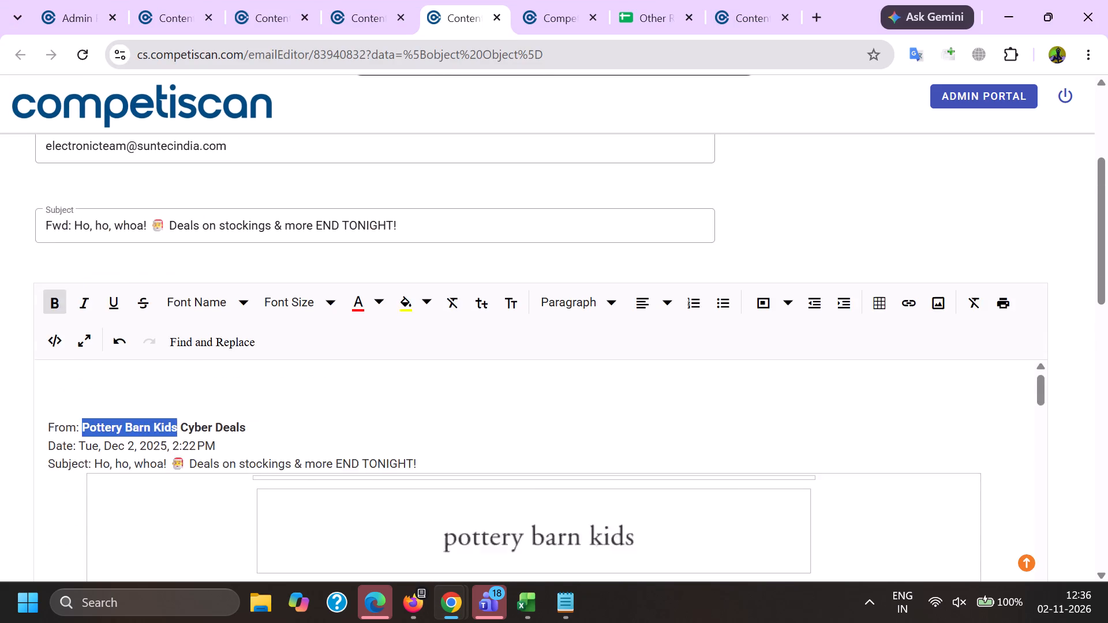
scroll(123, 382, down, 2)
drag(96, 347, 554, 343)
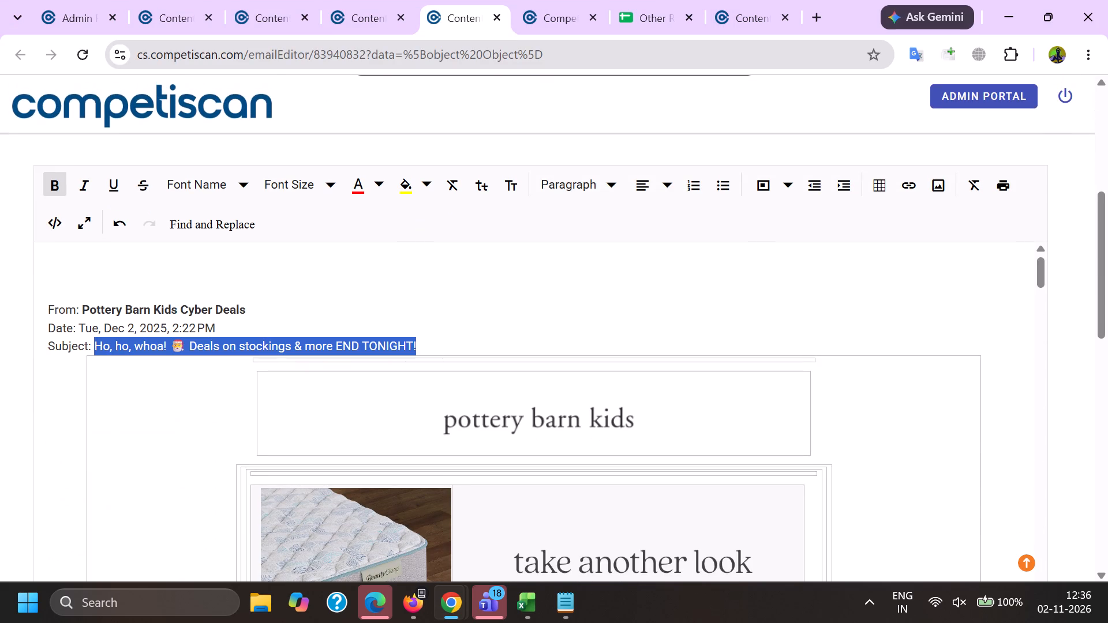
drag(554, 343, 554, 345)
key(ctrl+c)
key(alt+Tab)
key(ctrl+v)
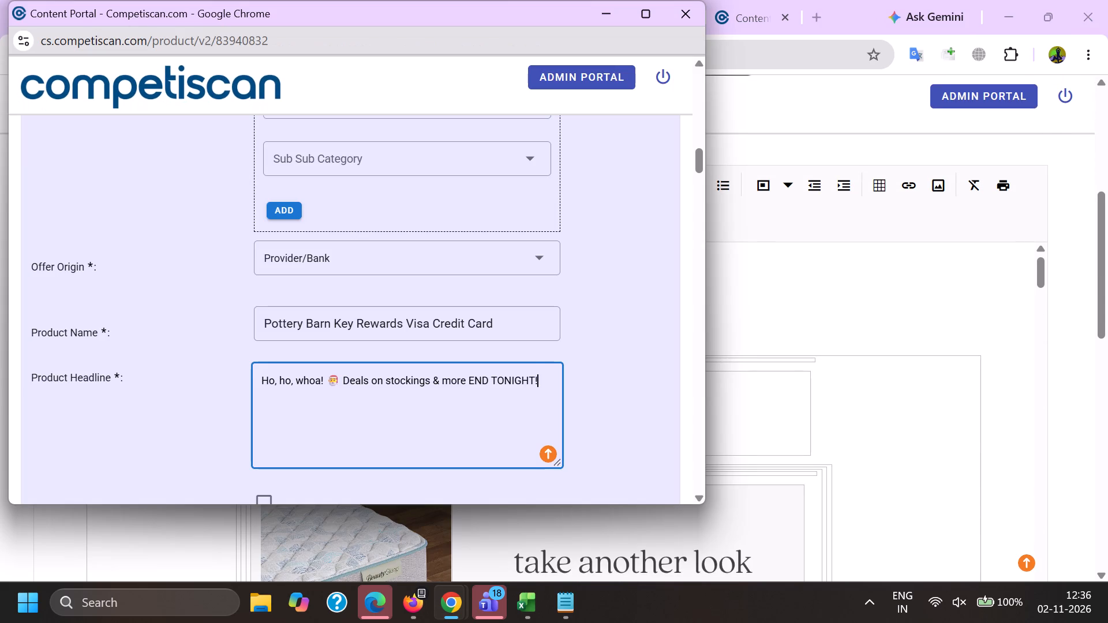
Edit the headline to "Ho, ho, whoa! Deals on stockings and more END TONIGHT!", removing the emoji and replacing the ampersand.
click(339, 383)
key(BackSpace)
key(BackSpace)
click(546, 389)
key(space)
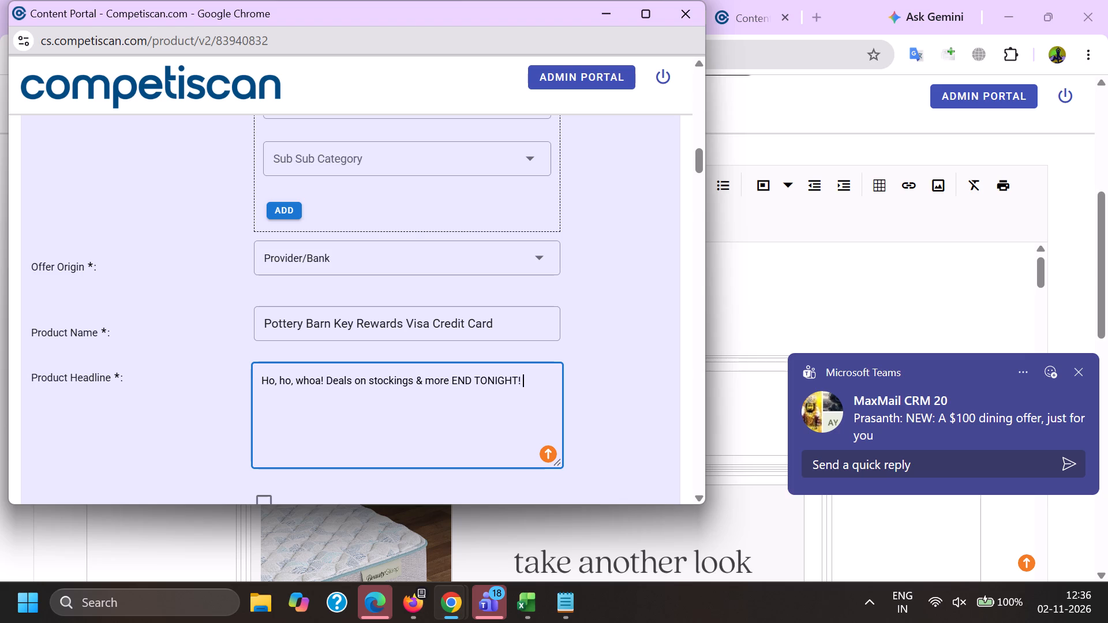
click(420, 386)
key(BackSpace)
key(a)
key(n)
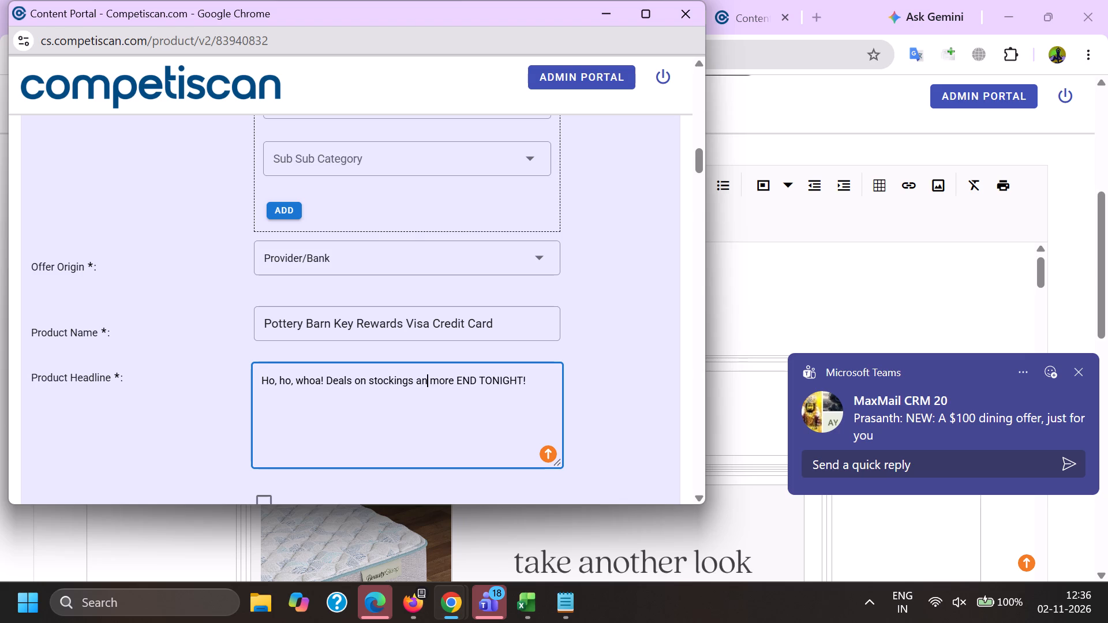
key(d)
click(549, 380)
Copy "Earn 10% back in rewards" from the headline of record 20978146 and append it to this product's headline.
key(alt+Tab)
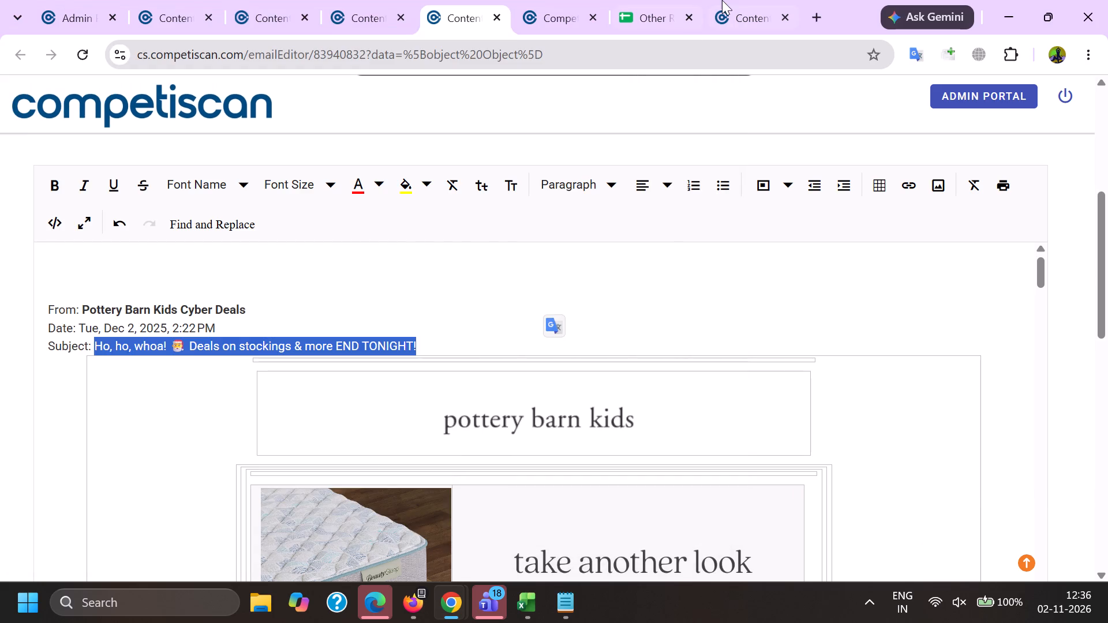
click(722, 0)
scroll(675, 288, up, 10)
scroll(596, 372, up, 4)
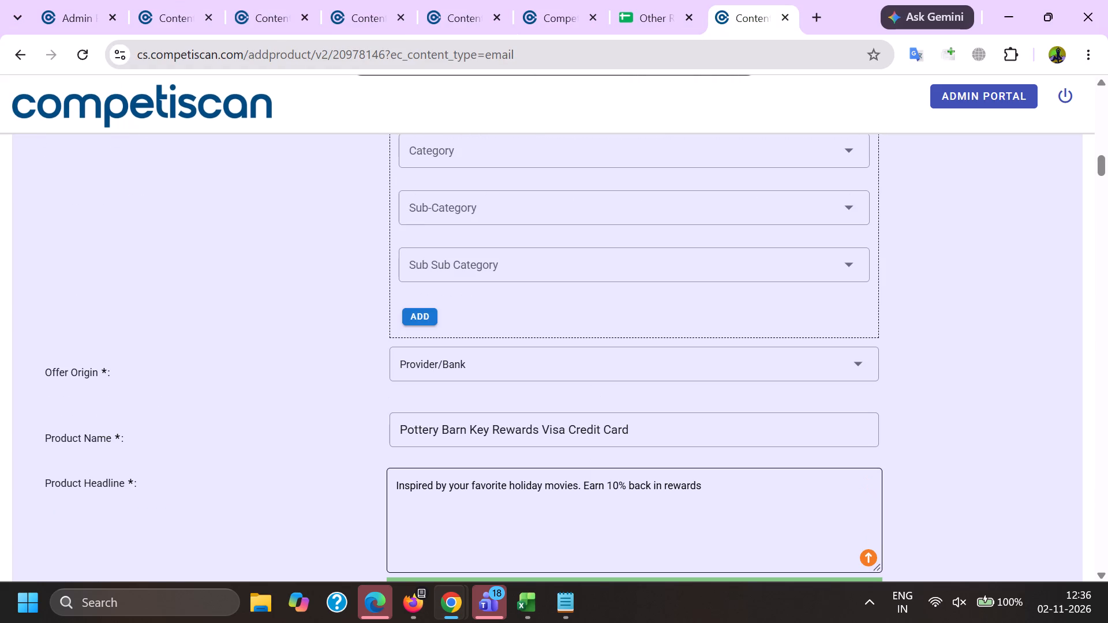
double_click(591, 487)
shift+click(730, 506)
key(ctrl+c)
key(alt+Tab)
key(ctrl+v)
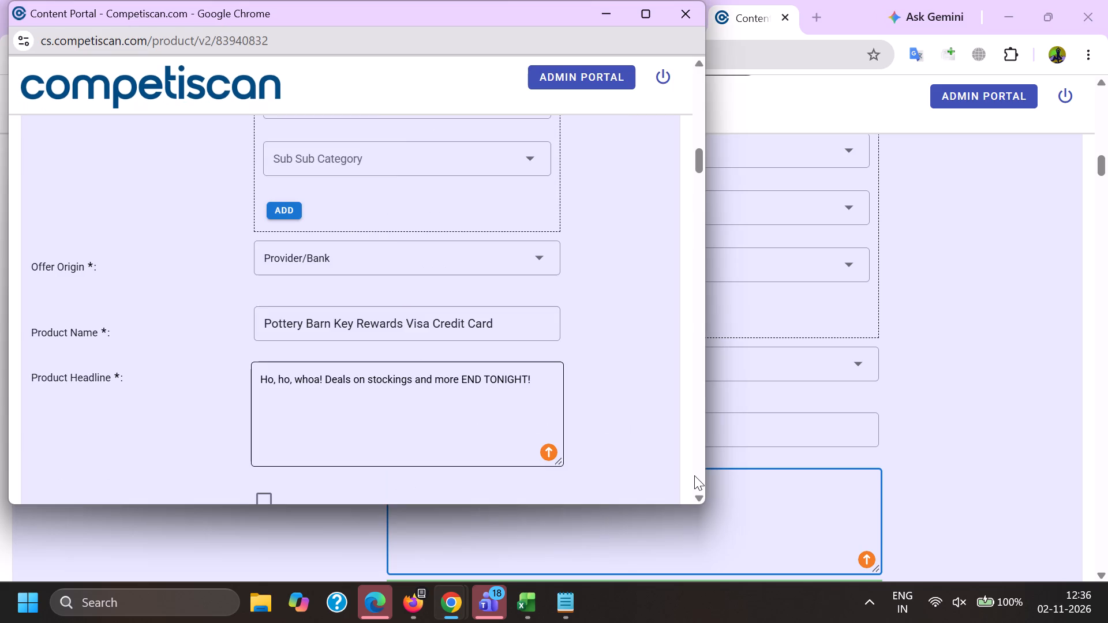
Set the product's mailing type to Acquisition.
scroll(224, 339, down, 5)
click(295, 341)
scroll(324, 142, down, 8)
scroll(338, 394, up, 5)
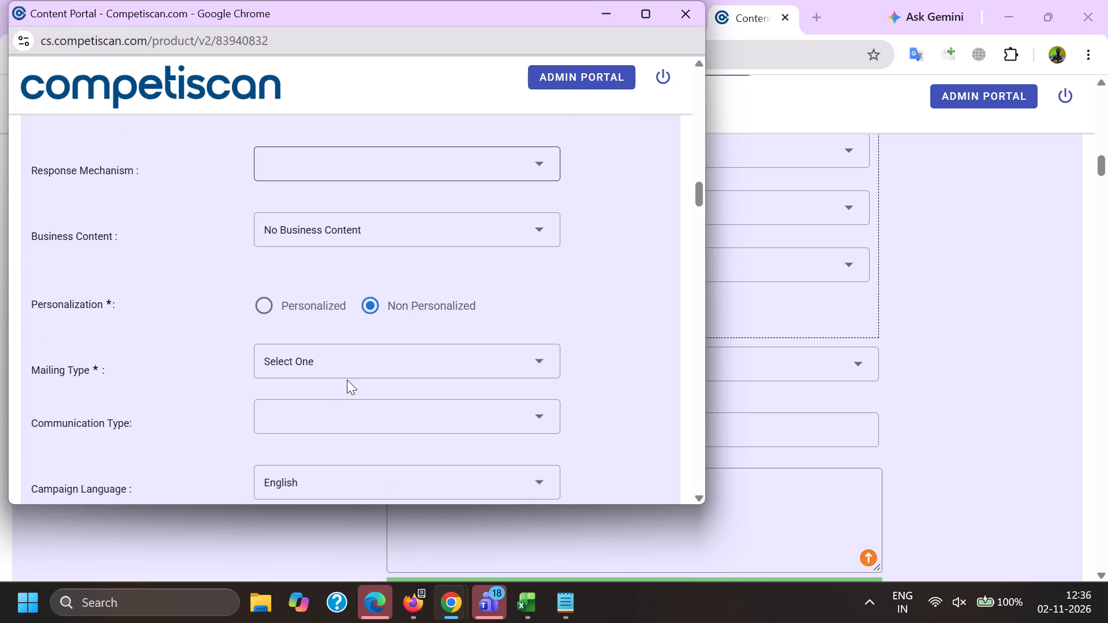
scroll(330, 276, down, 7)
click(347, 309)
drag(138, 259, 149, 265)
click(304, 294)
click(307, 301)
drag(163, 308, 229, 324)
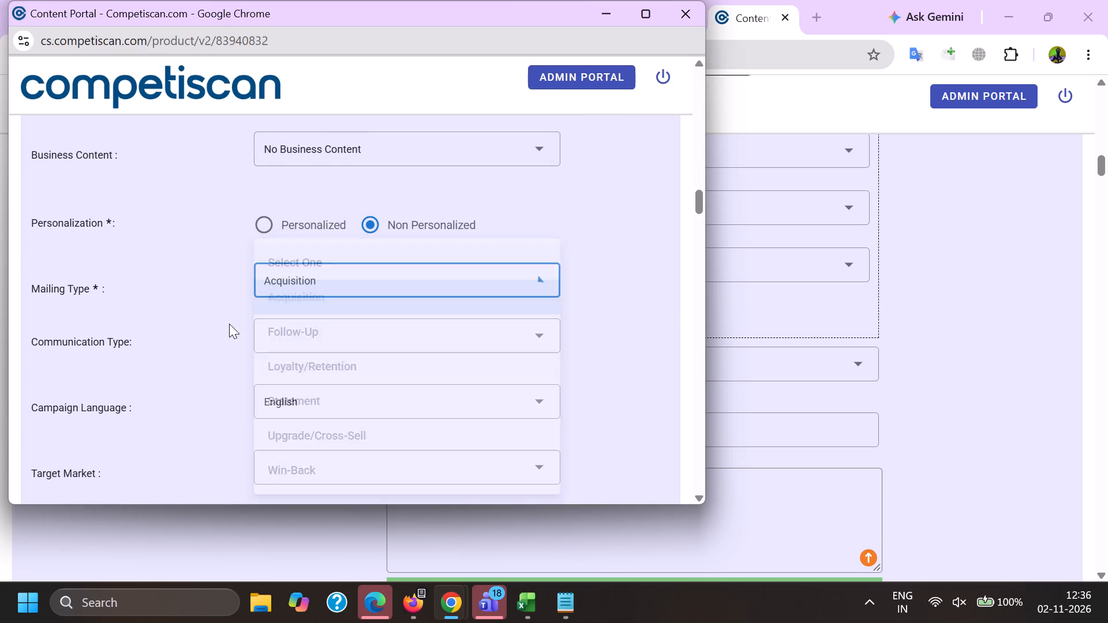
drag(229, 324, 190, 319)
Choose Bonuses/Contests/Incentives, Co-Brand and Mobile Application as the communication types.
click(350, 328)
scroll(324, 220, down, 2)
click(350, 302)
scroll(352, 296, down, 6)
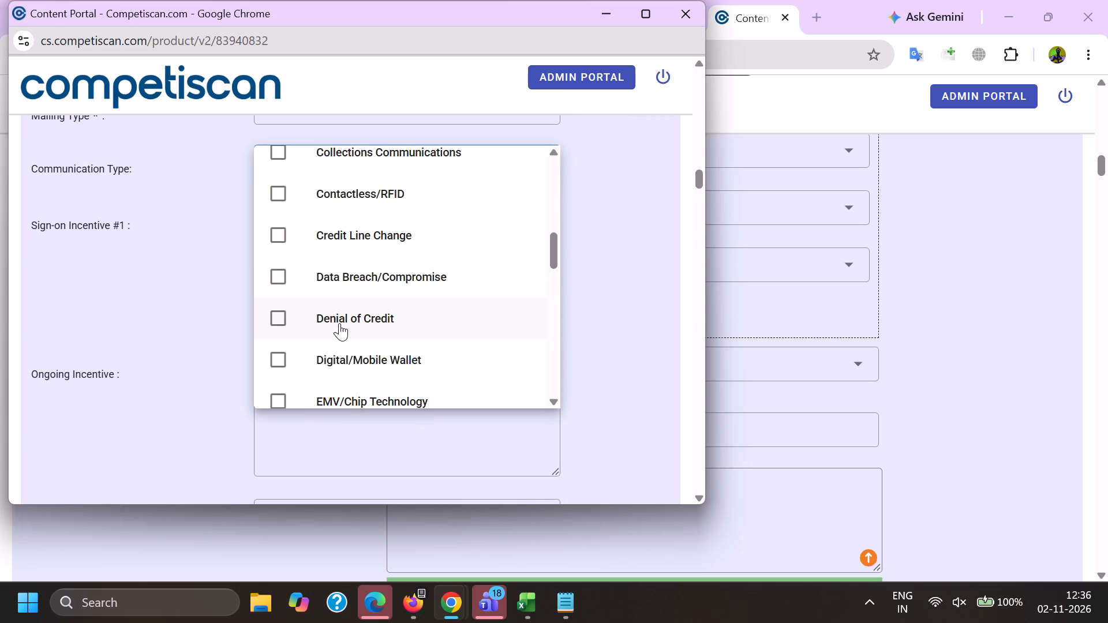
scroll(330, 341, up, 3)
click(342, 377)
scroll(341, 348, down, 9)
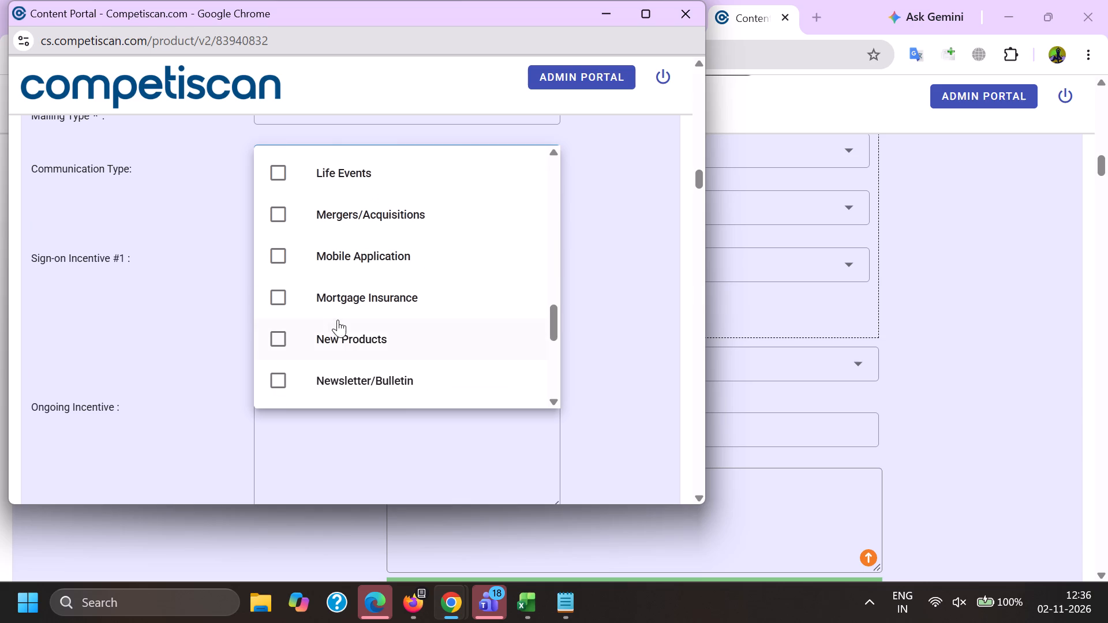
click(349, 262)
click(179, 256)
Copy "10% back in rewards during the first 30 days from account opening" from record 20978146 into this product's Sign-on Incentive #1.
key(Tab)
scroll(718, 294, down, 8)
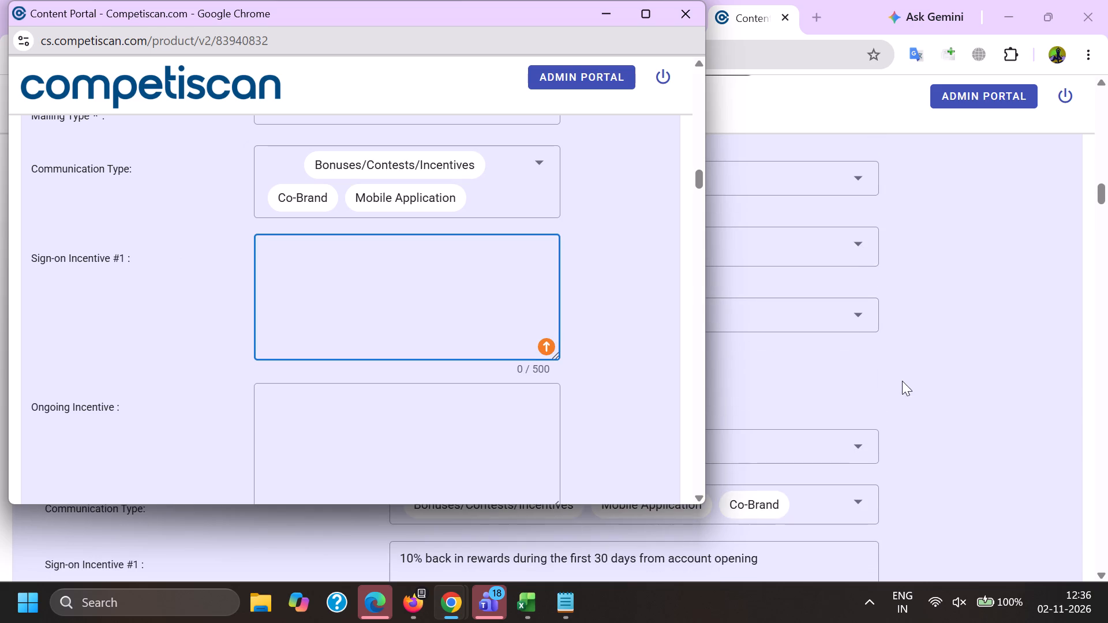
click(927, 359)
scroll(912, 317, down, 2)
drag(798, 419, 51, 410)
key(ctrl+c)
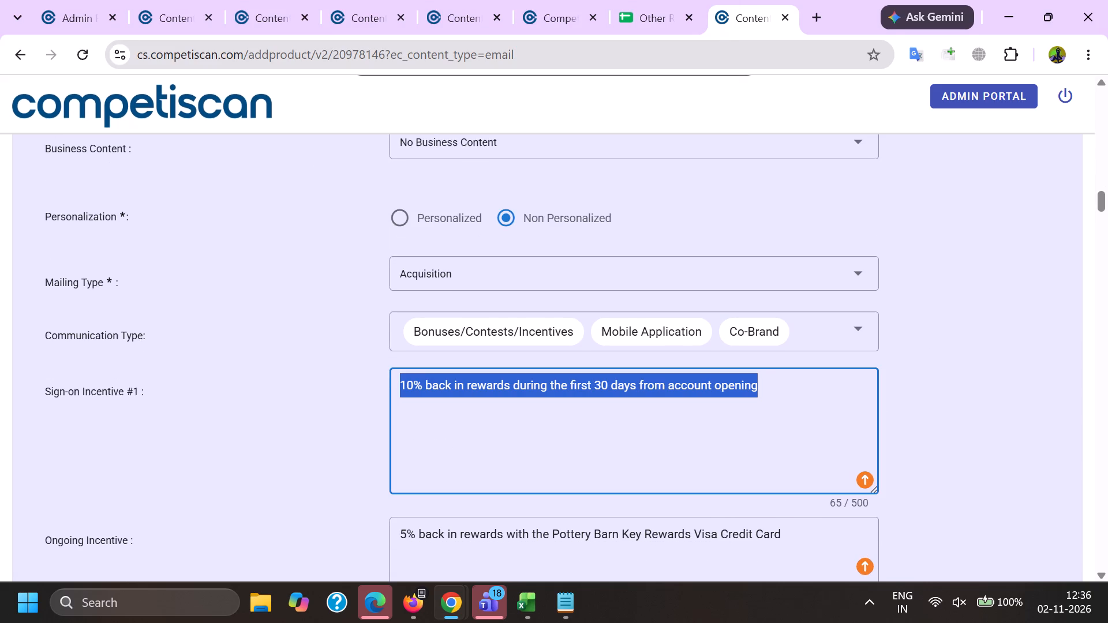
key(alt+Tab)
drag(405, 271, 405, 278)
key(ctrl+v)
Copy "5% back in rewards with the Pottery Barn Key Rewards Visa Credit Card" from record 20978146 into this product's Ongoing Incentive.
ctrl+click(406, 422)
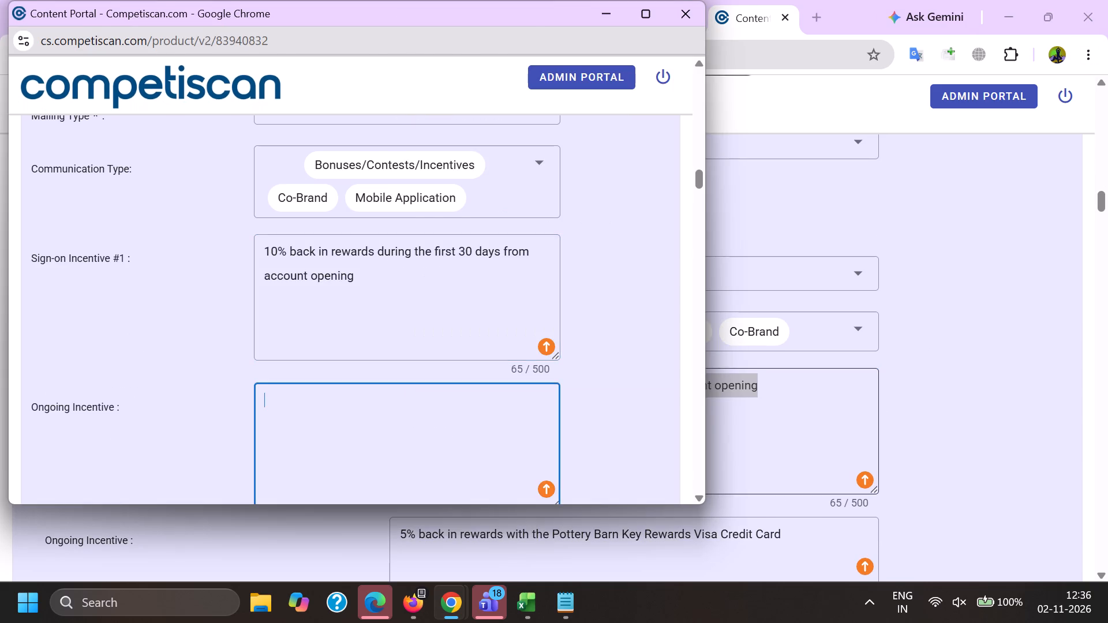
key(alt+Tab)
drag(844, 550, 1, 508)
key(ctrl+c)
key(alt+Tab)
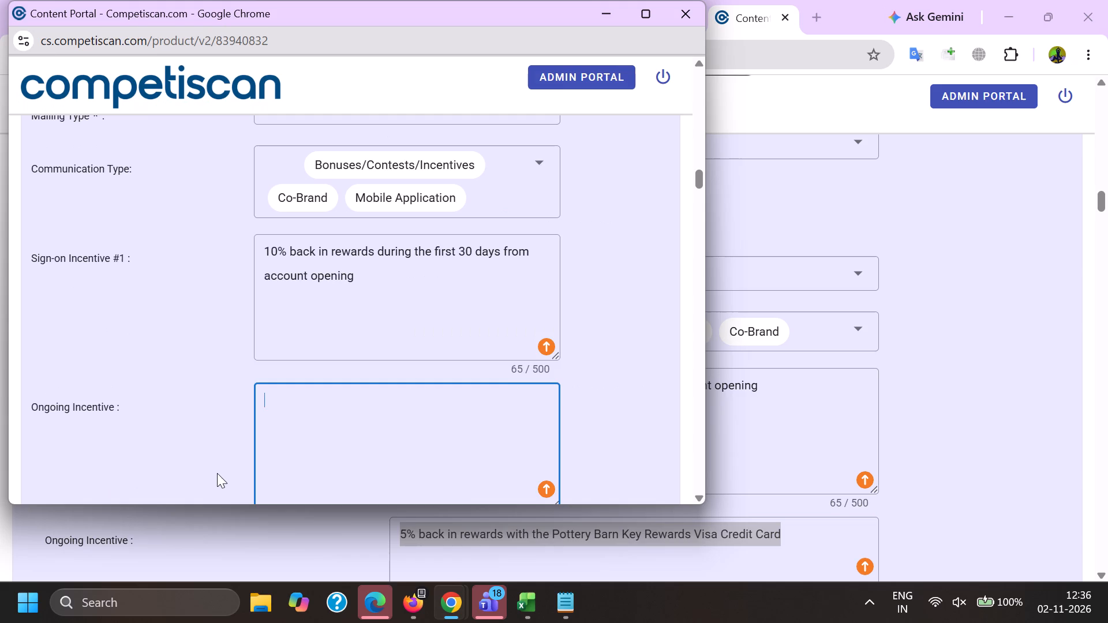
key(ctrl+v)
Set Sign-on Incentive Type #1 to Coupon/Discount and its value to 10.00.
scroll(240, 346, down, 4)
click(296, 215)
scroll(295, 219, down, 7)
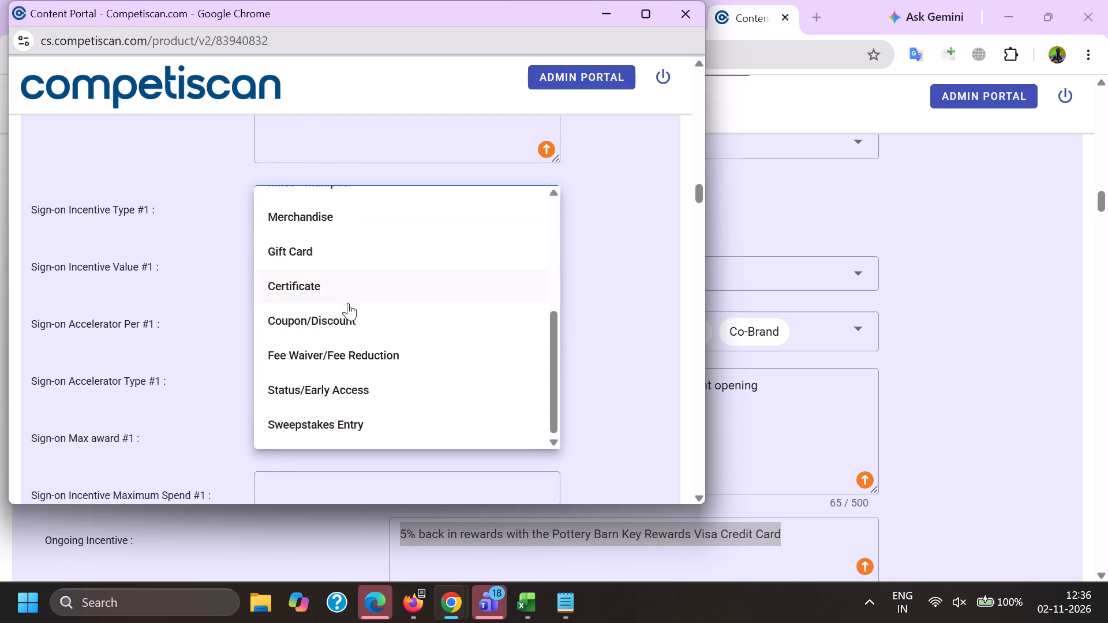
click(350, 324)
drag(130, 275, 141, 281)
click(307, 266)
key(1)
key(0)
key(period)
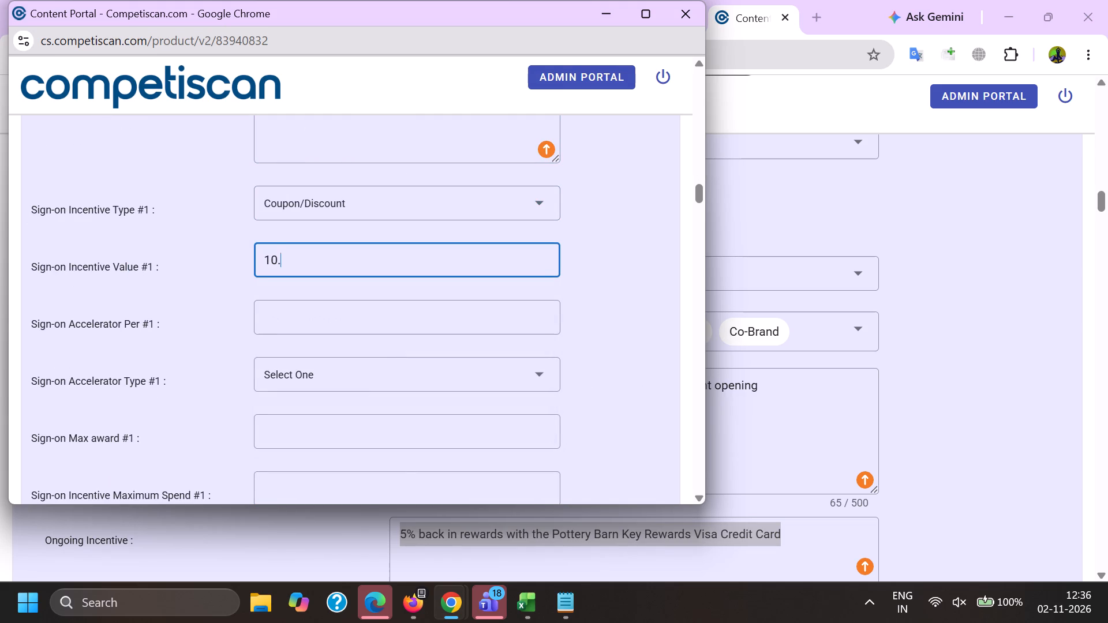
key(0)
key(0)
Set Sign-on Max award #1 to 10.00 and the Sign-on Incentive Window #1 to 1 month.
key(Tab)
key(Tab)
key(Tab)
key(1)
key(0)
key(period)
key(0)
key(0)
key(Tab)
key(Tab)
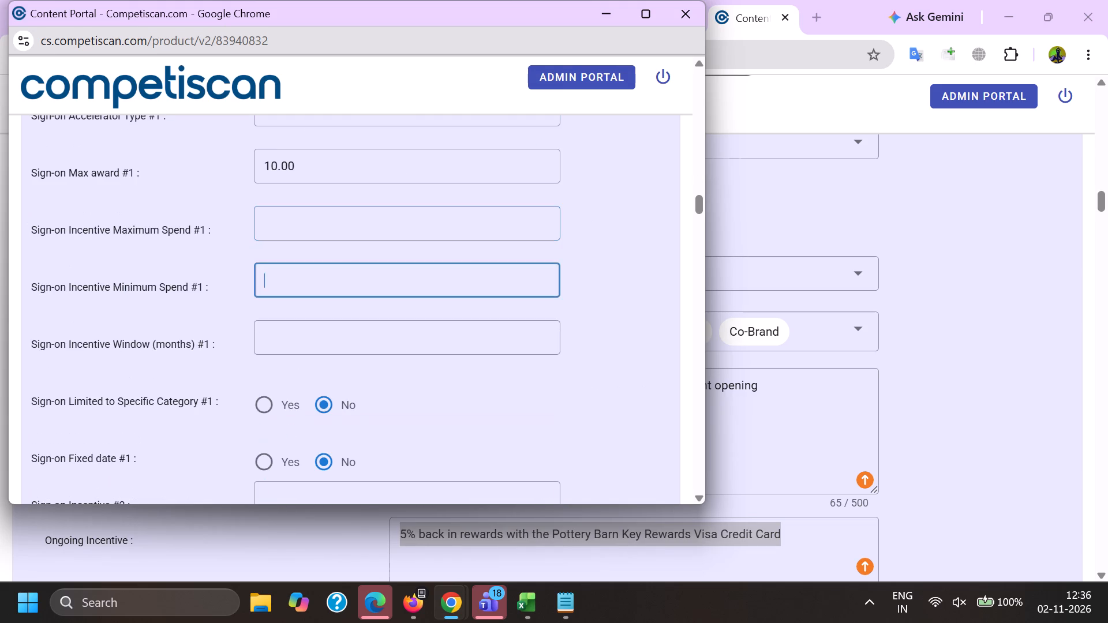
key(Tab)
key(1)
click(257, 451)
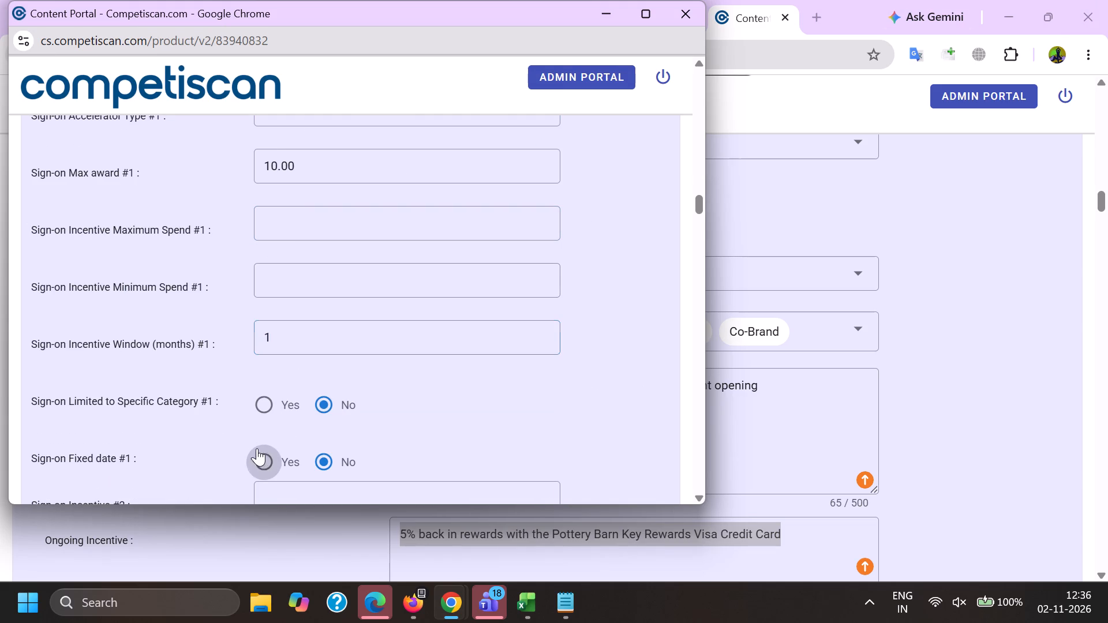
Set the payment card application type to Invitation to Apply.
scroll(287, 344, down, 20)
scroll(287, 344, down, 6)
scroll(284, 328, up, 4)
click(293, 283)
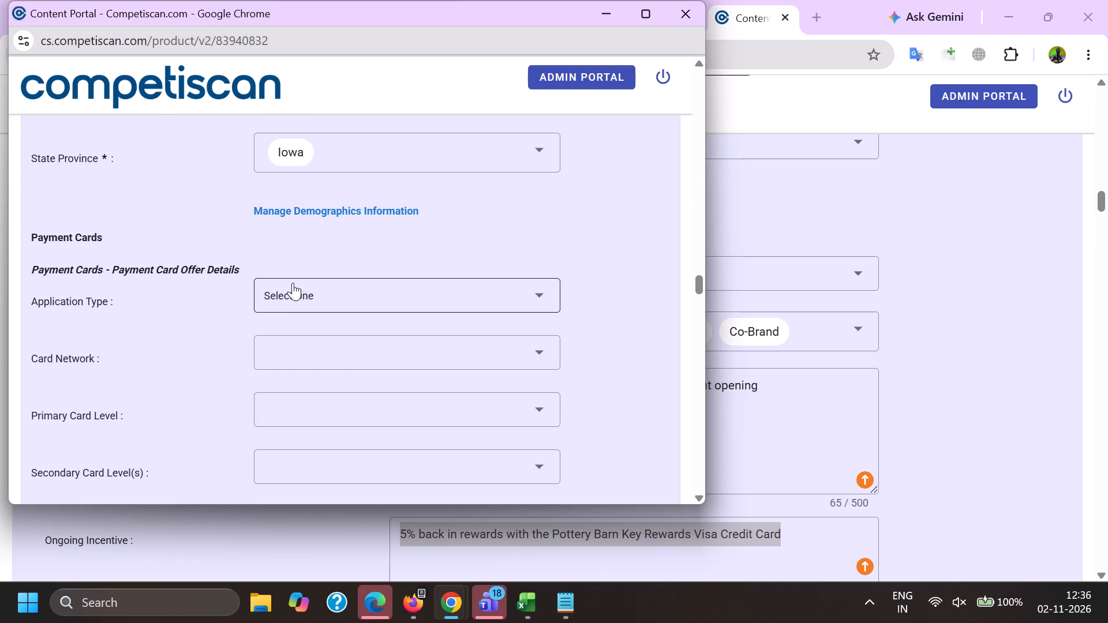
scroll(308, 171, down, 2)
click(324, 184)
drag(177, 212, 182, 213)
Set the card network to Visa and the primary card level to Visa Signature.
click(301, 155)
click(290, 174)
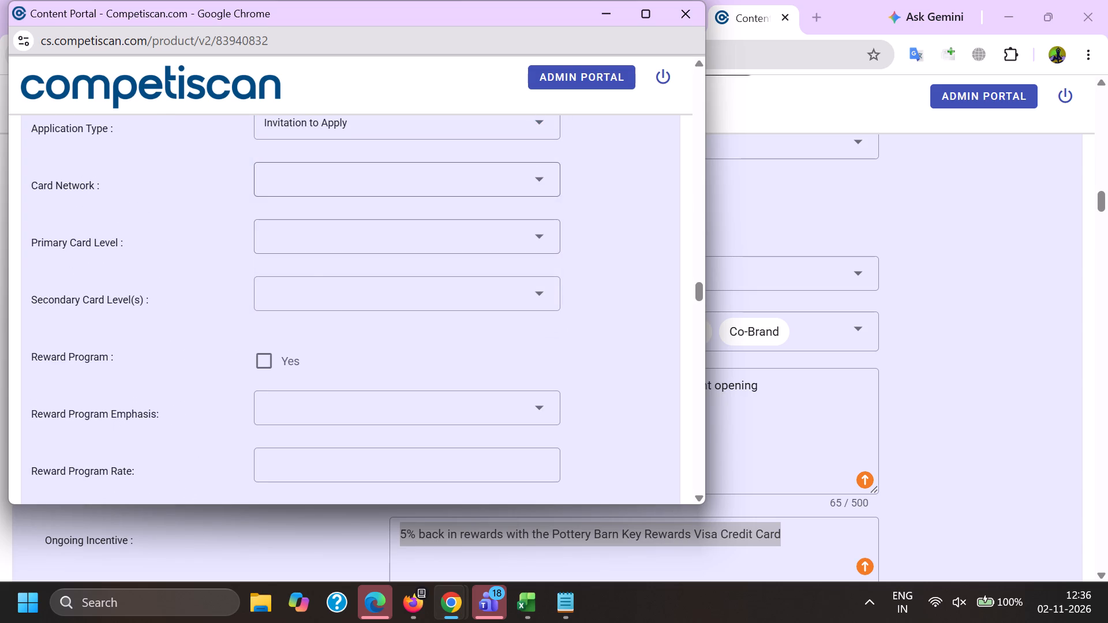
click(320, 352)
click(224, 330)
click(257, 257)
click(263, 232)
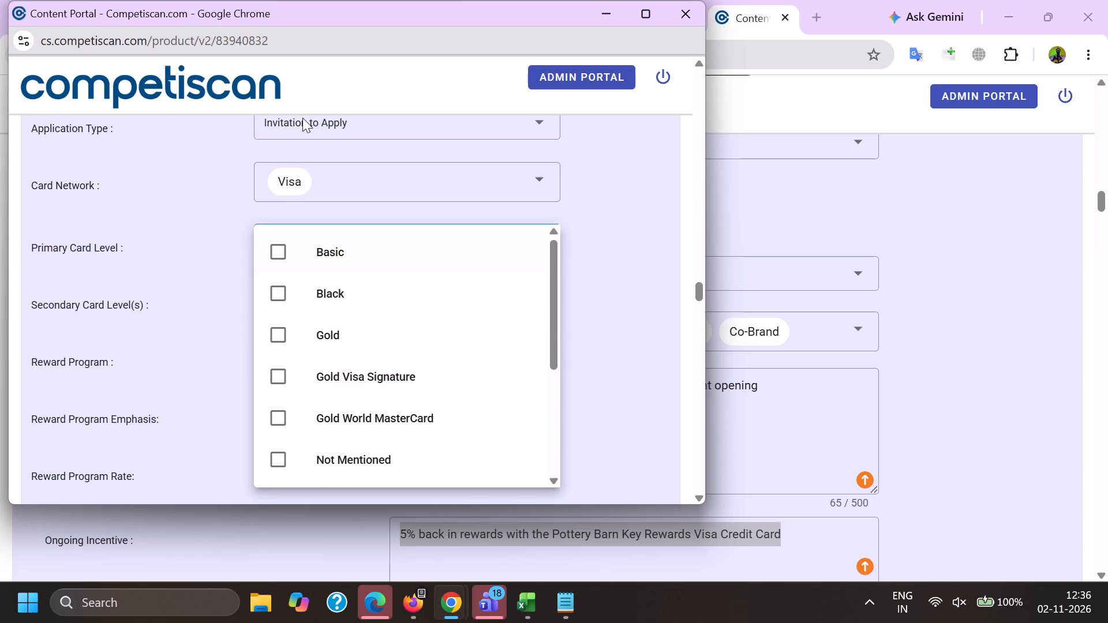
scroll(292, 301, down, 6)
click(339, 408)
click(222, 389)
Mark Reward Program as Yes and Credit Card Mentioned, and submit the product record.
click(249, 386)
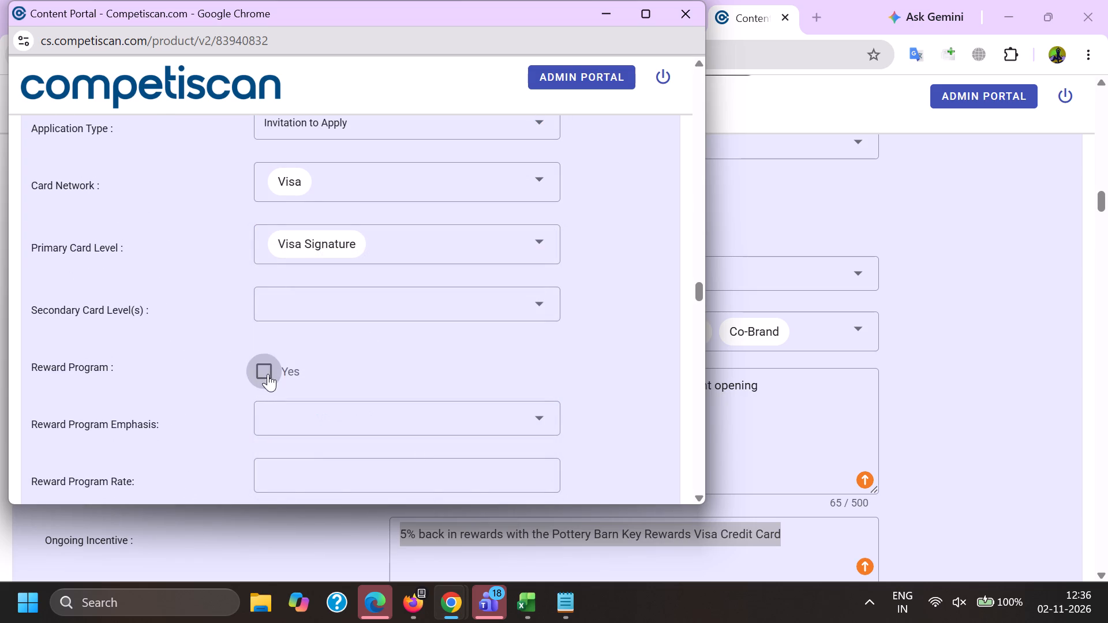
click(268, 371)
double_click(194, 403)
key(End)
click(278, 222)
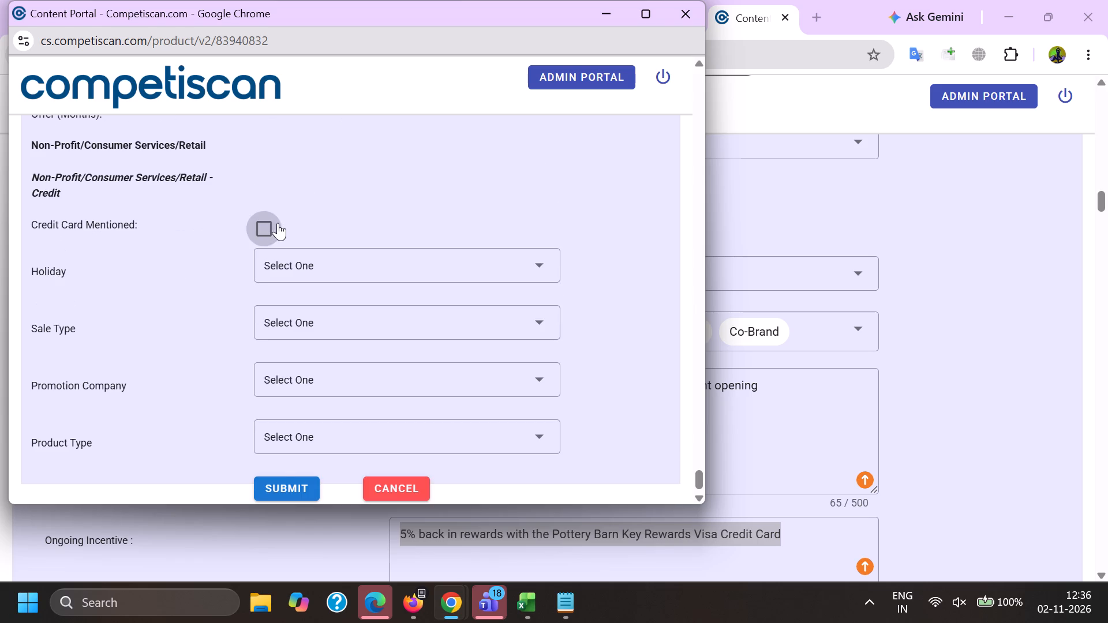
click(278, 471)
click(286, 485)
Switch to the Competiscan email list in Firefox and copy the subject "25-DAY COUNTDOWN! Final hours for our best gifting deals" of email 83918795.
click(978, 371)
click(294, 0)
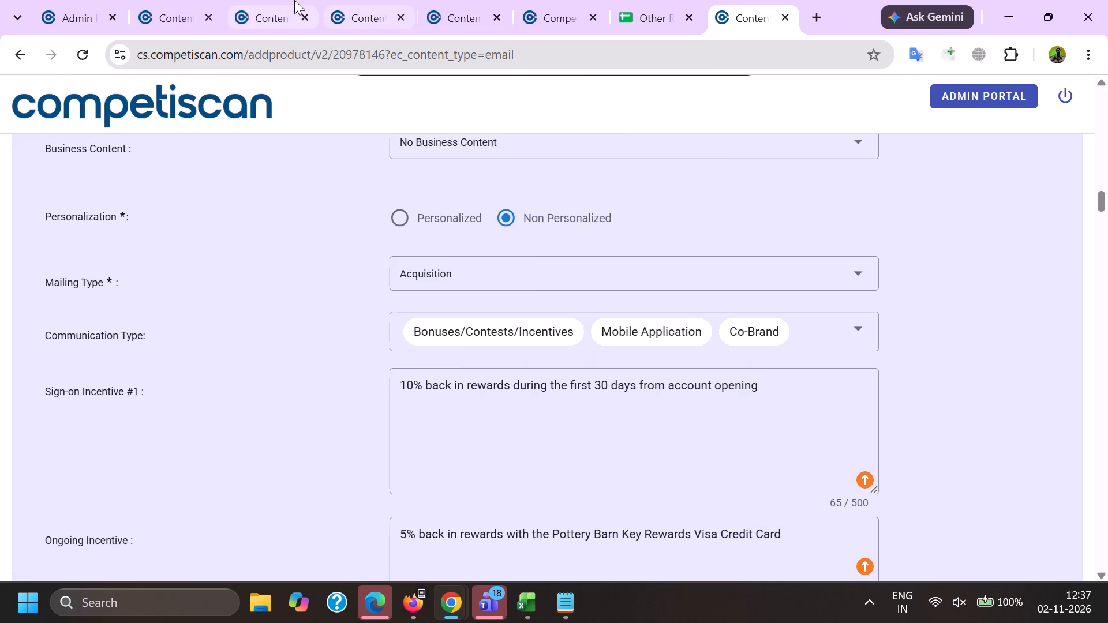
click(138, 0)
click(394, 614)
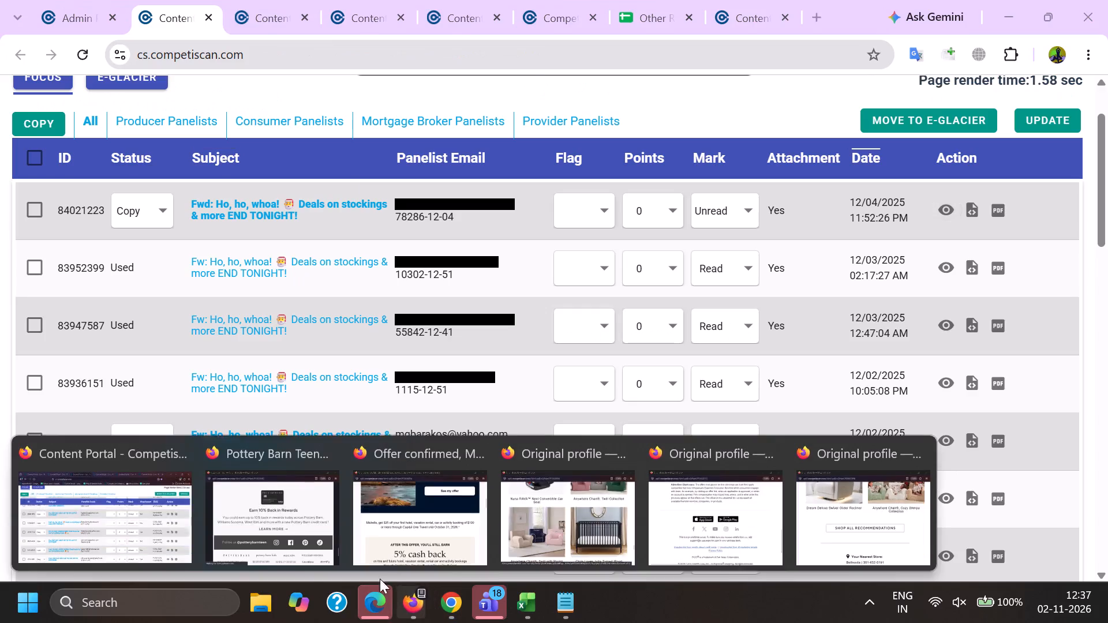
click(74, 511)
drag(214, 487, 215, 489)
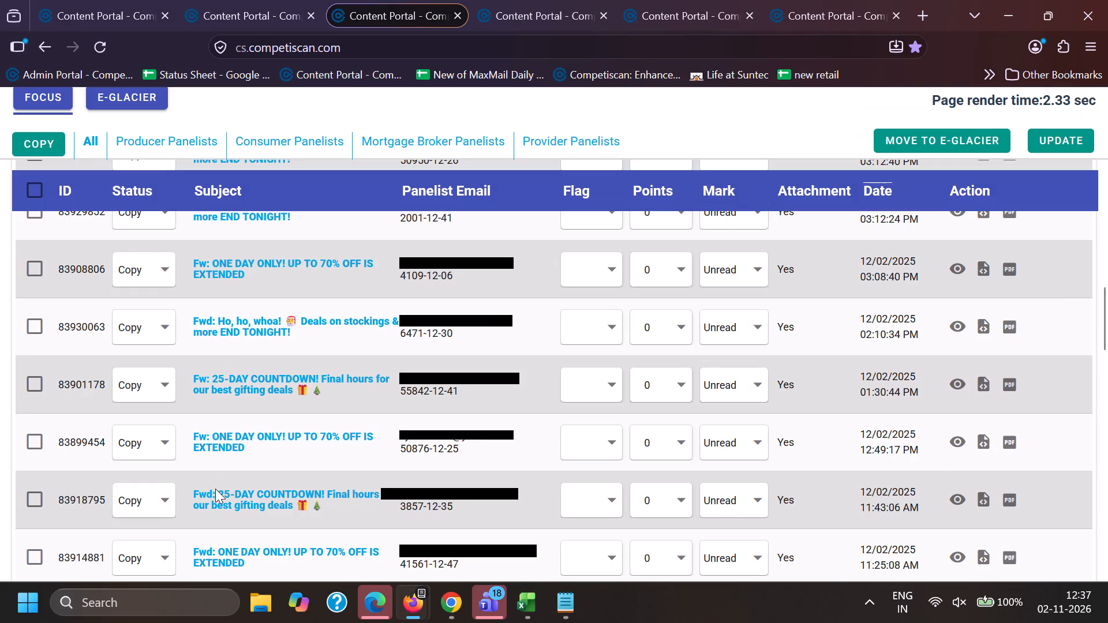
drag(215, 489, 319, 506)
key(ctrl+c)
Back in Chrome, search the email subjects for the quoted phrase ": 25-DAY COUNTDOWN! Final hours for our best gifting deals" with its emojis.
click(453, 622)
click(328, 536)
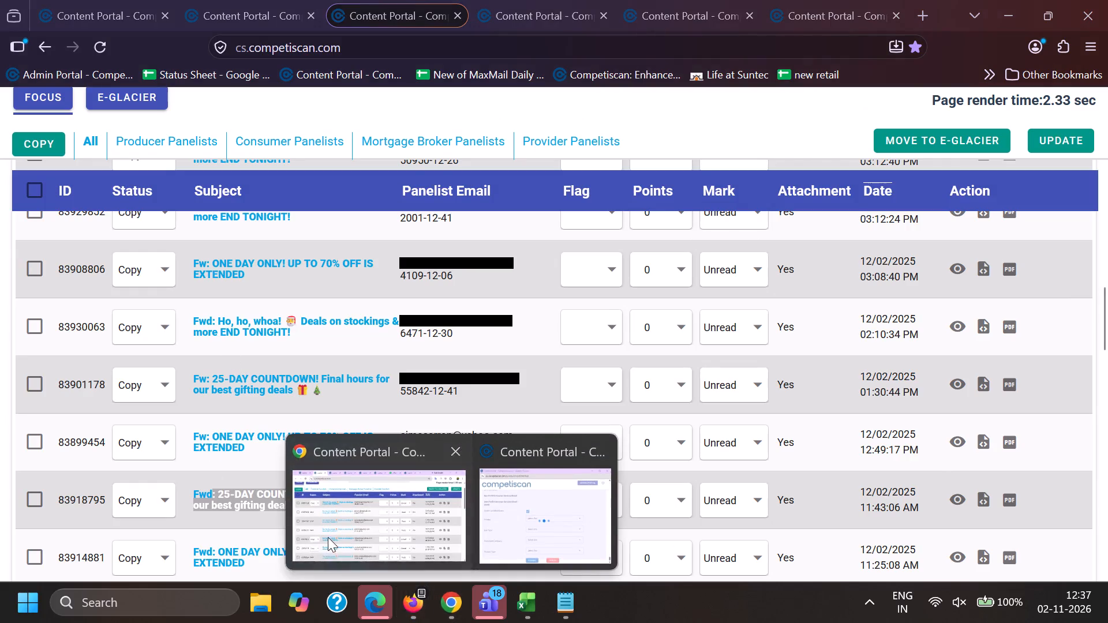
scroll(200, 295, down, 20)
scroll(200, 295, down, 1)
scroll(303, 471, up, 3)
drag(422, 451, 7, 445)
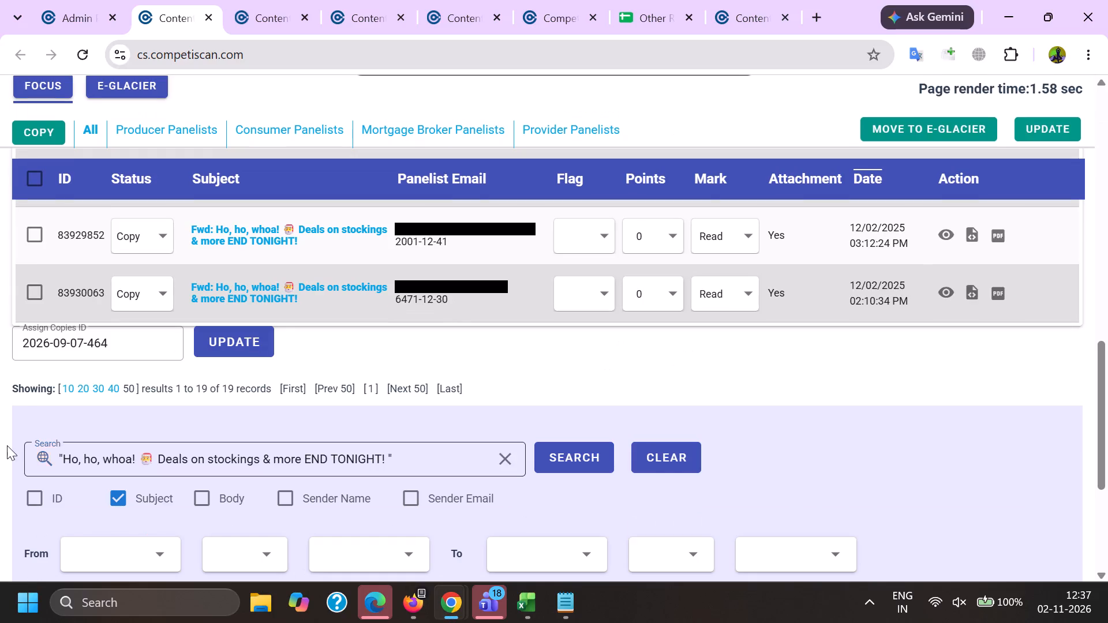
key(BackSpace)
key(shift+quotedbl)
key(ctrl+v)
key(shift+quotedbl)
key(Return)
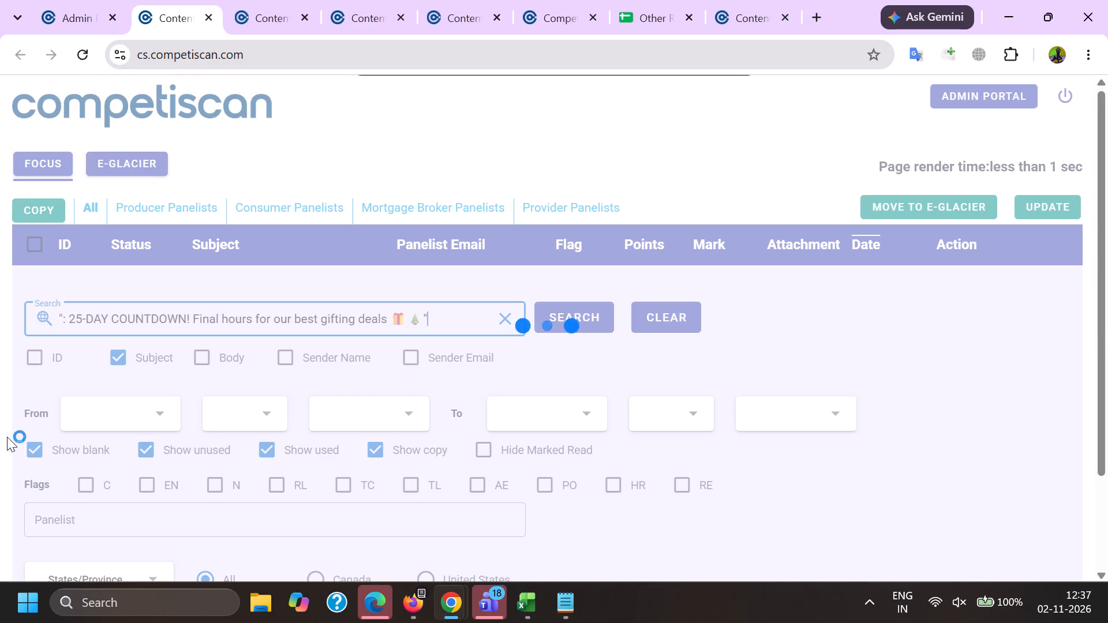
Look through the search results and open email 84717284 for viewing.
scroll(234, 375, down, 2)
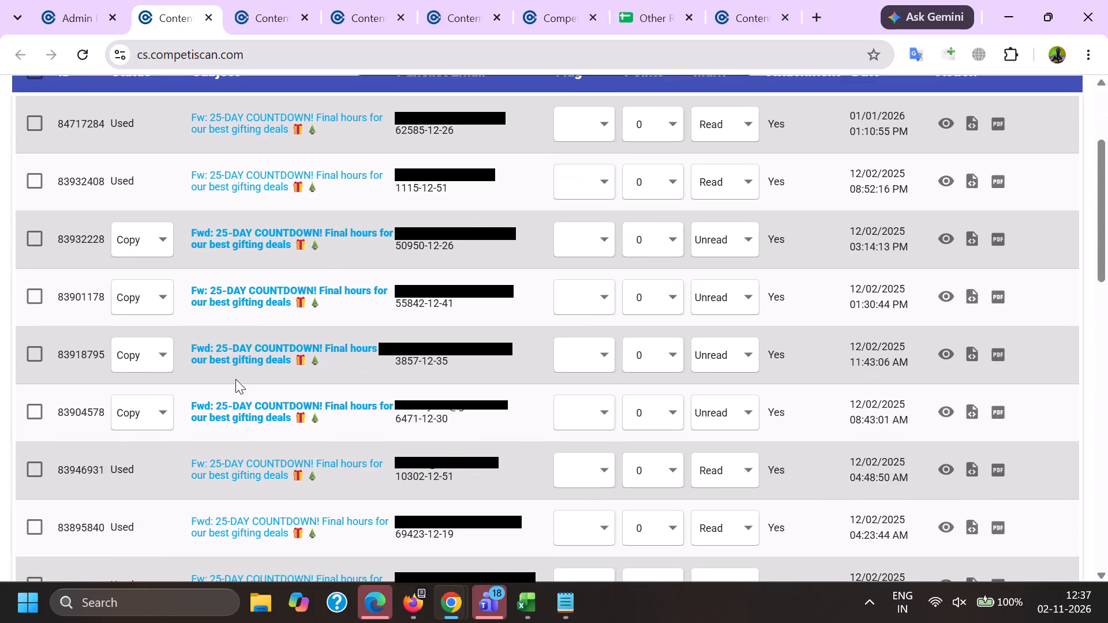
scroll(236, 379, down, 2)
scroll(268, 434, down, 4)
scroll(522, 398, up, 5)
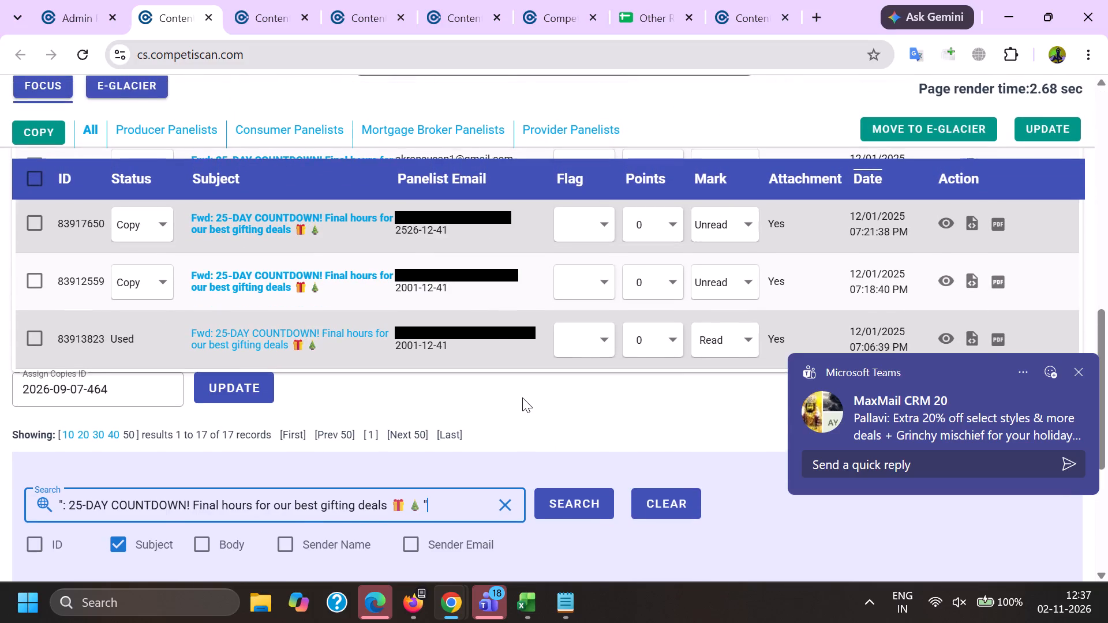
scroll(522, 397, up, 14)
click(1080, 370)
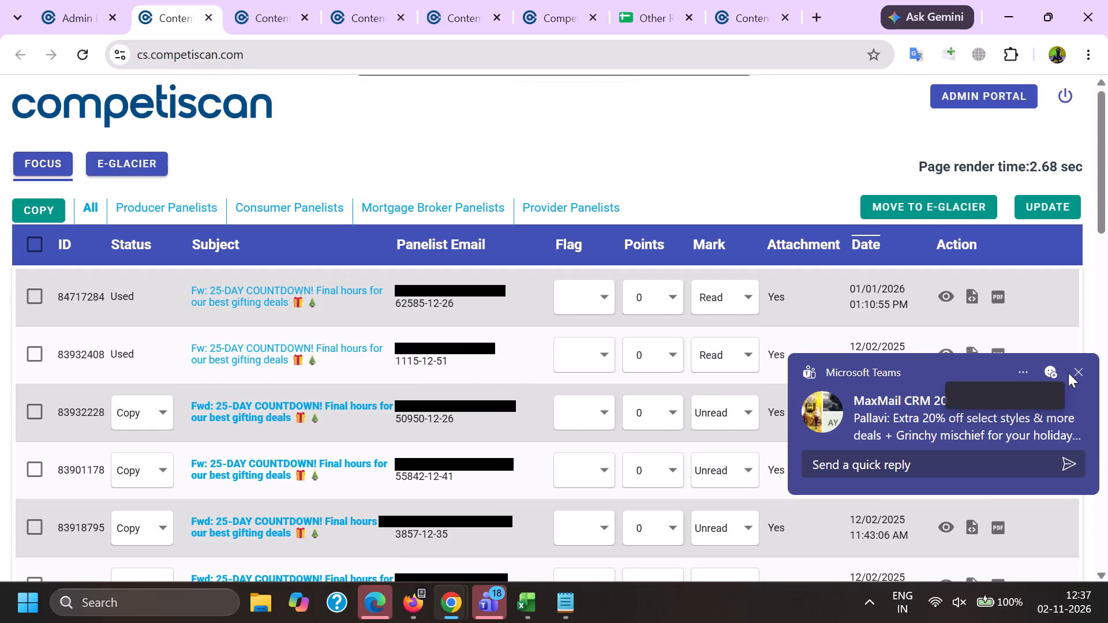
click(939, 300)
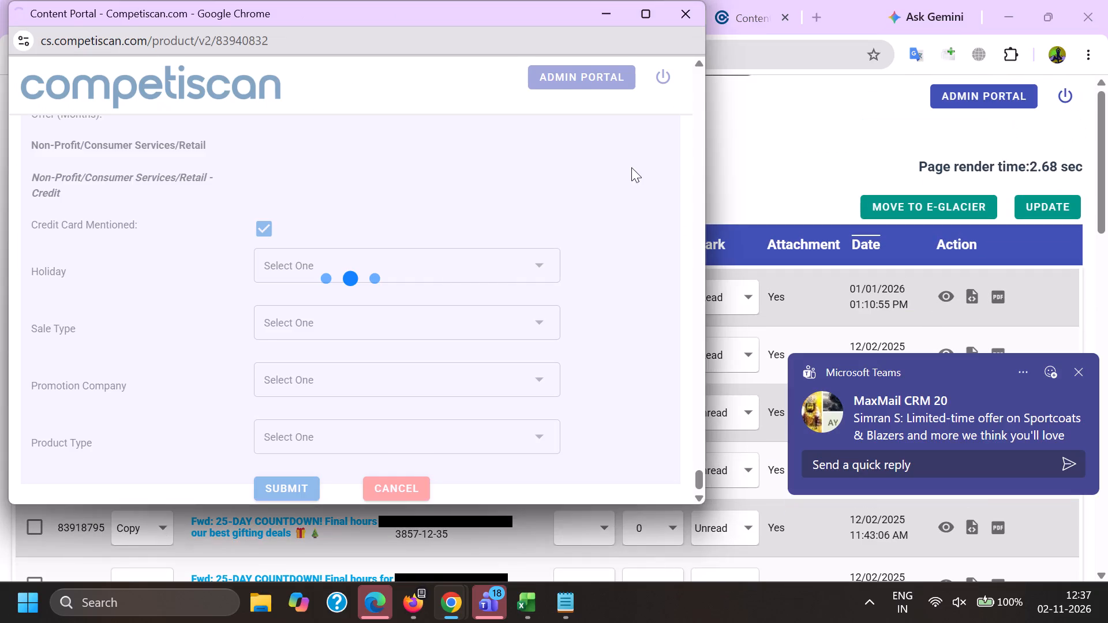
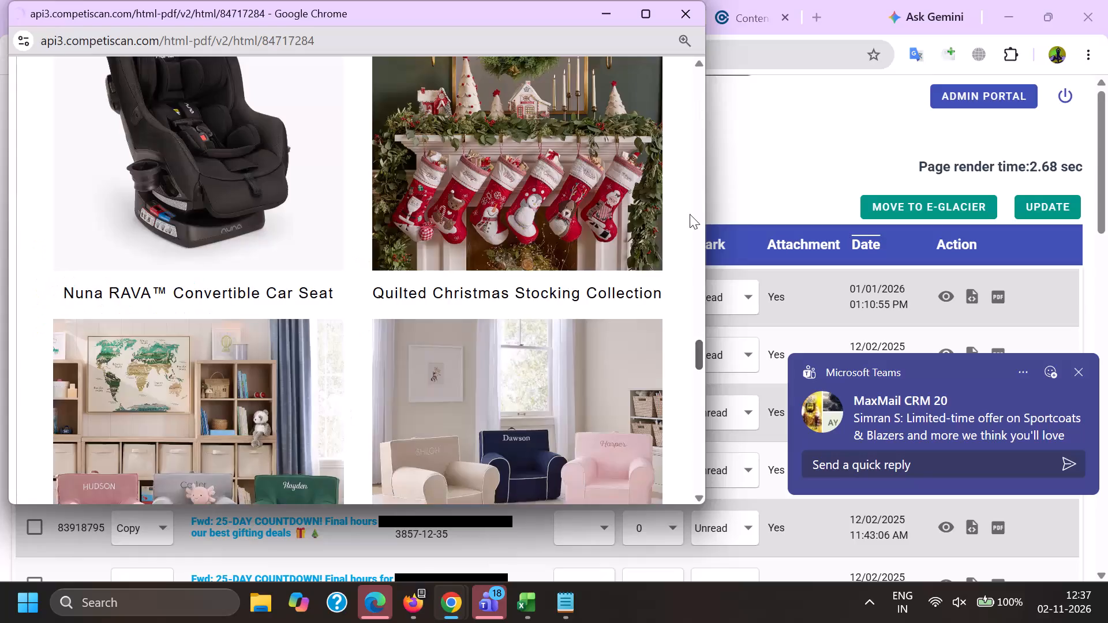
Examine the full content of emails 84717284 and 83932408 from the Pottery Barn Kids search results.
key(Tab)
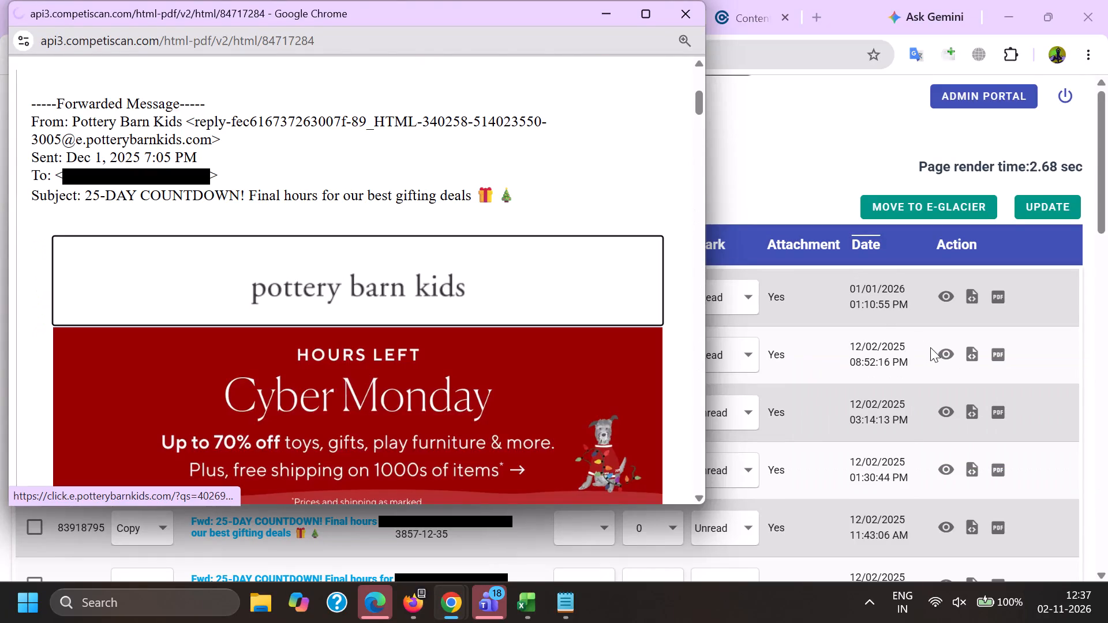
drag(701, 97, 701, 67)
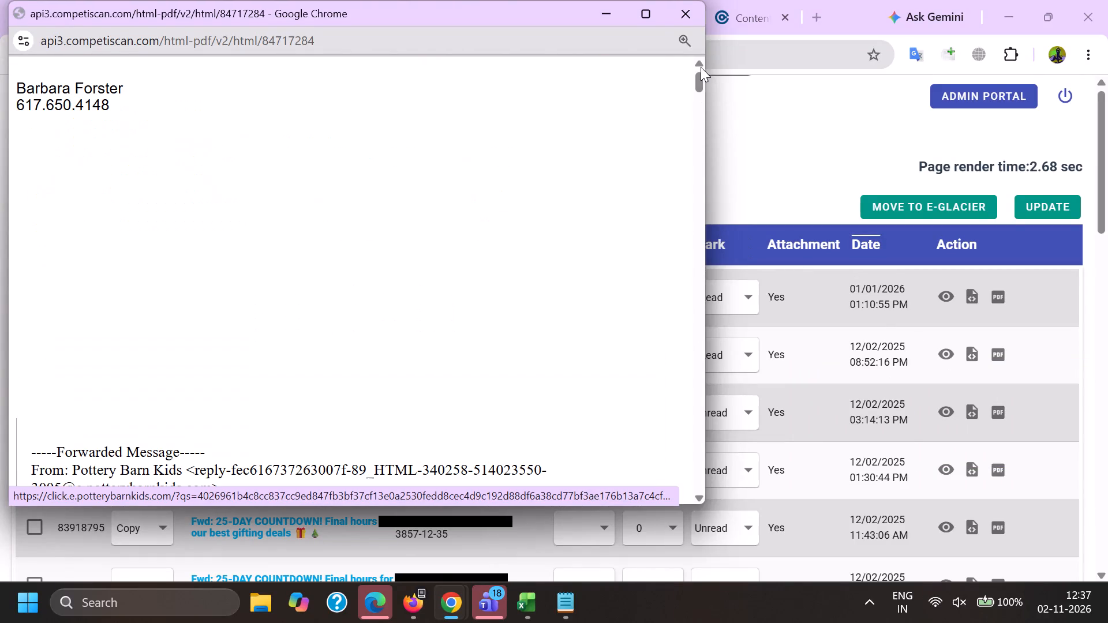
drag(701, 67, 692, 361)
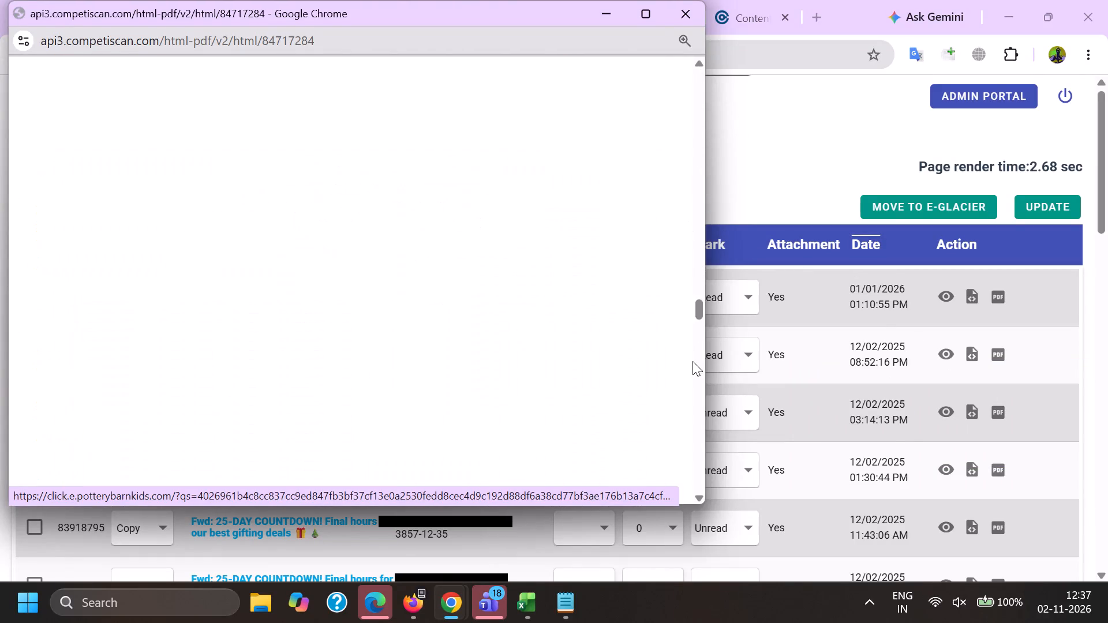
drag(692, 361, 694, 426)
key(alt+Tab)
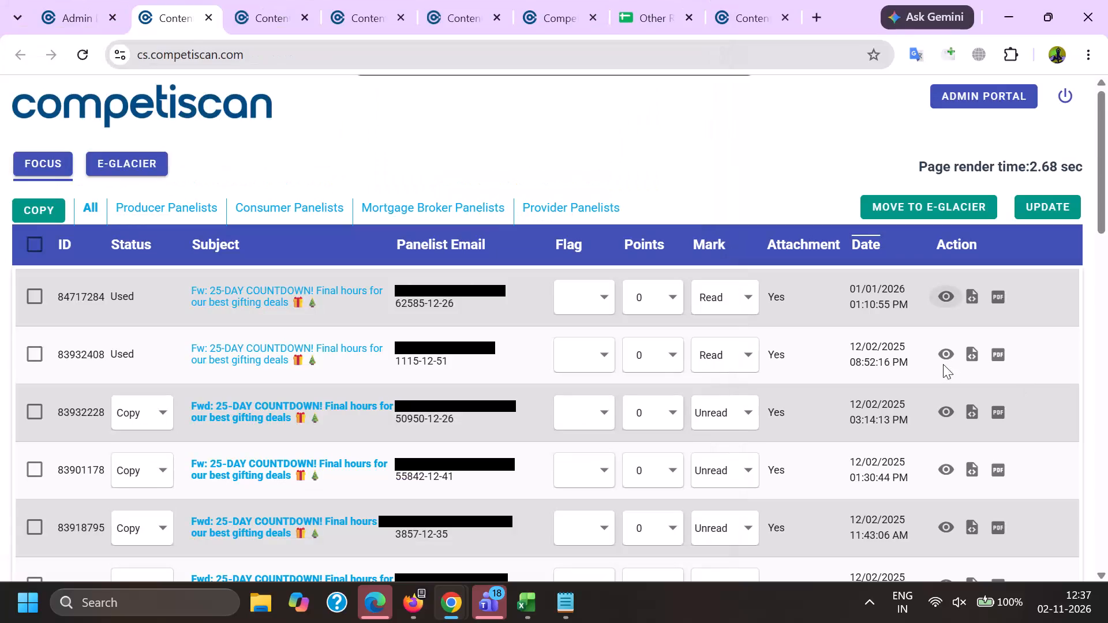
click(938, 361)
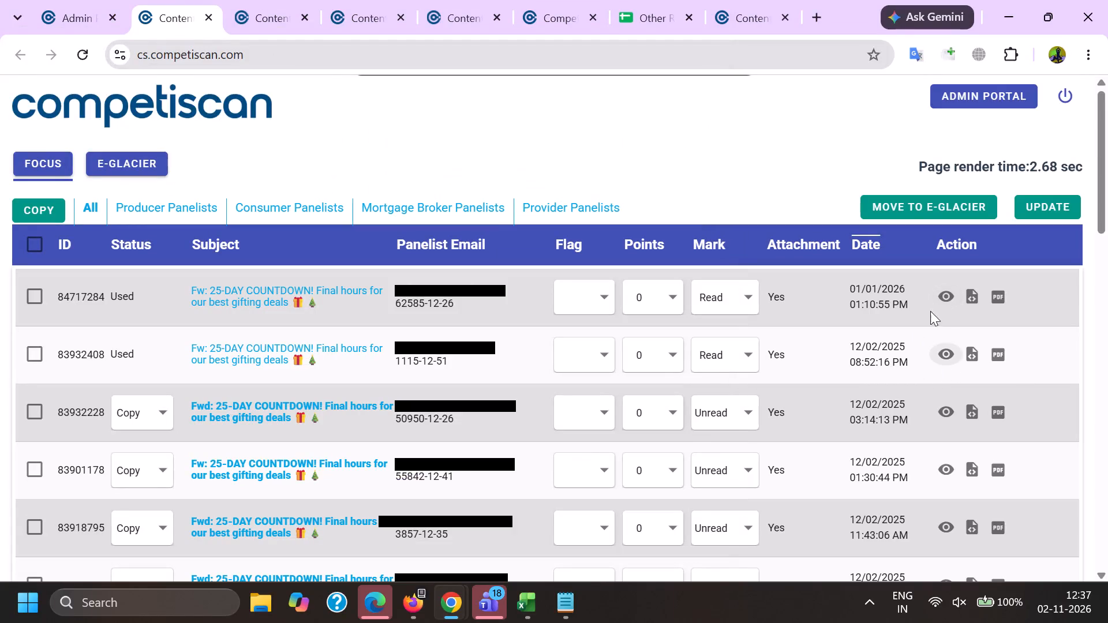
click(944, 352)
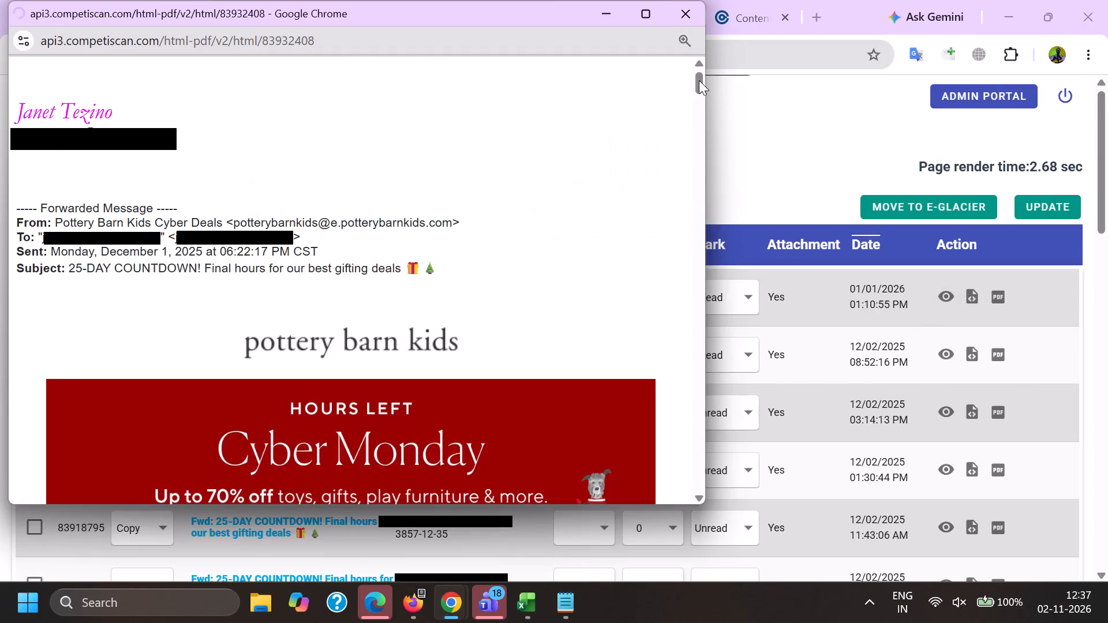
drag(699, 80, 695, 415)
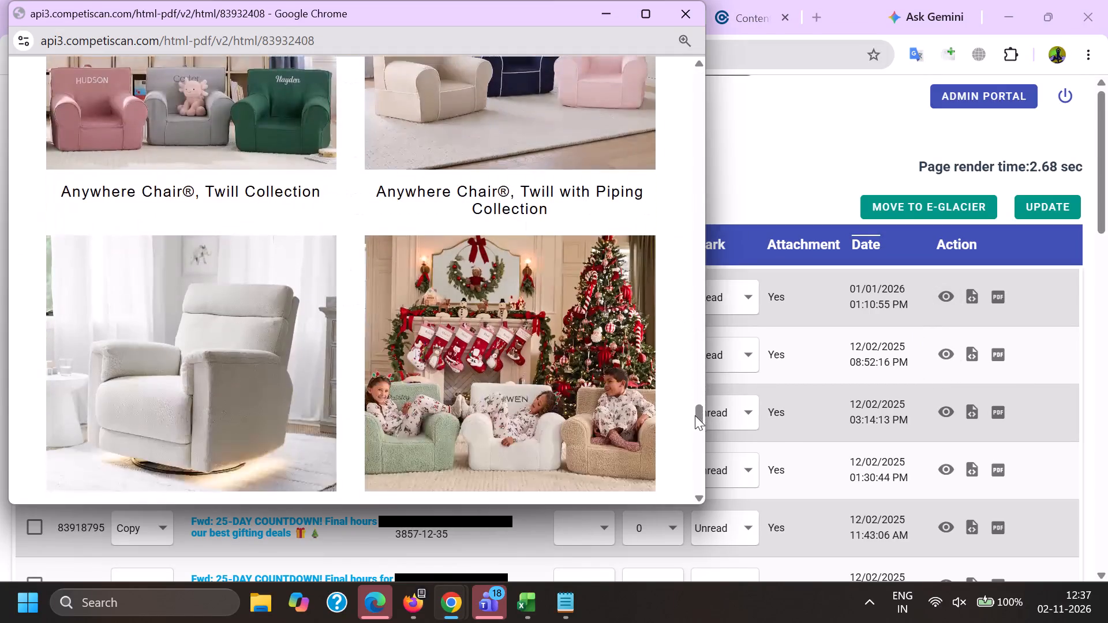
drag(695, 415, 710, 137)
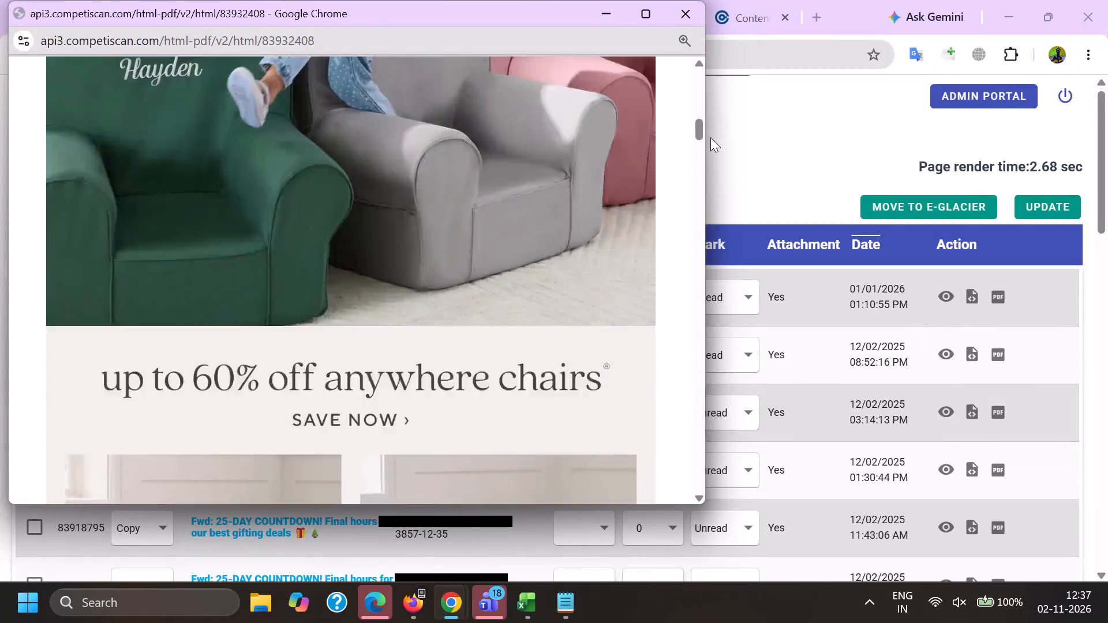
drag(710, 137, 710, 295)
key(alt+Tab)
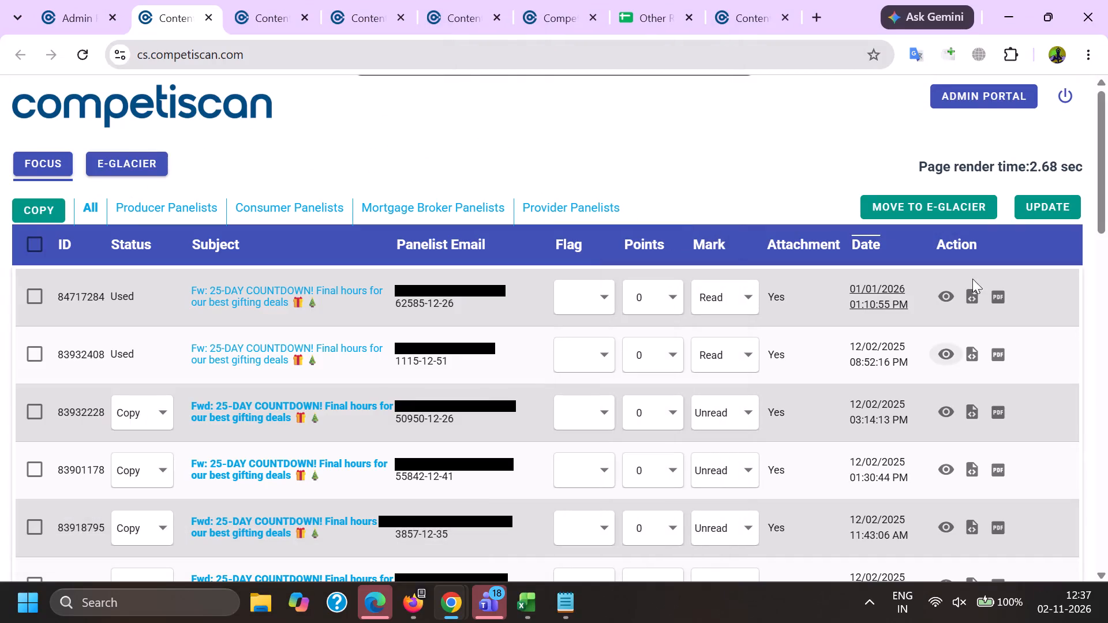
Reopen email 84717284 and check its offer sections again from the message header downward.
click(952, 301)
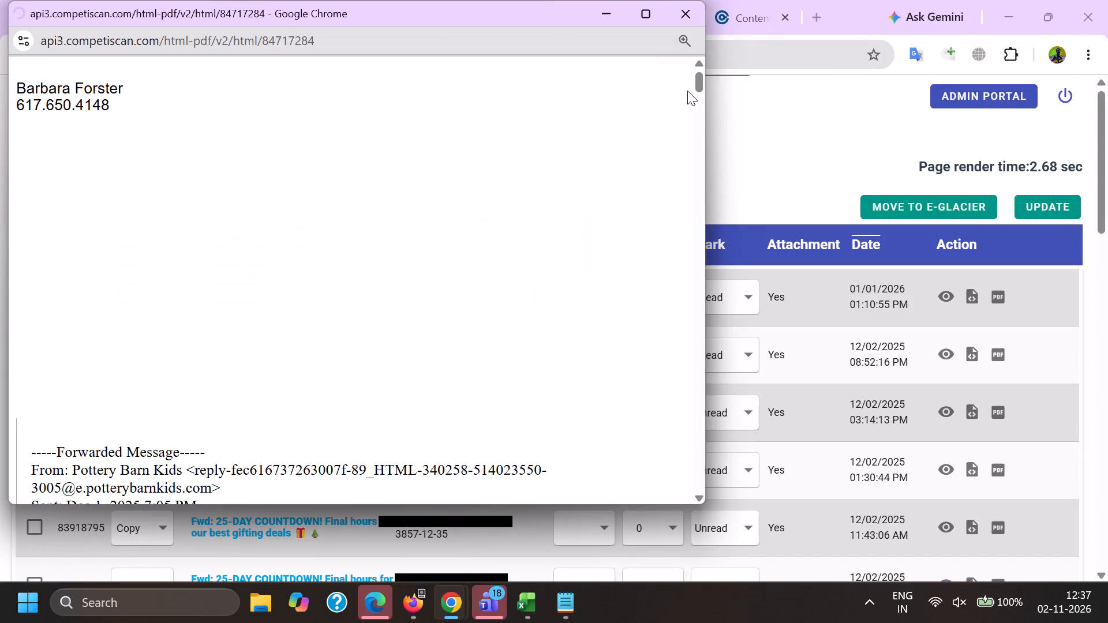
drag(692, 85, 698, 209)
drag(698, 85, 675, 320)
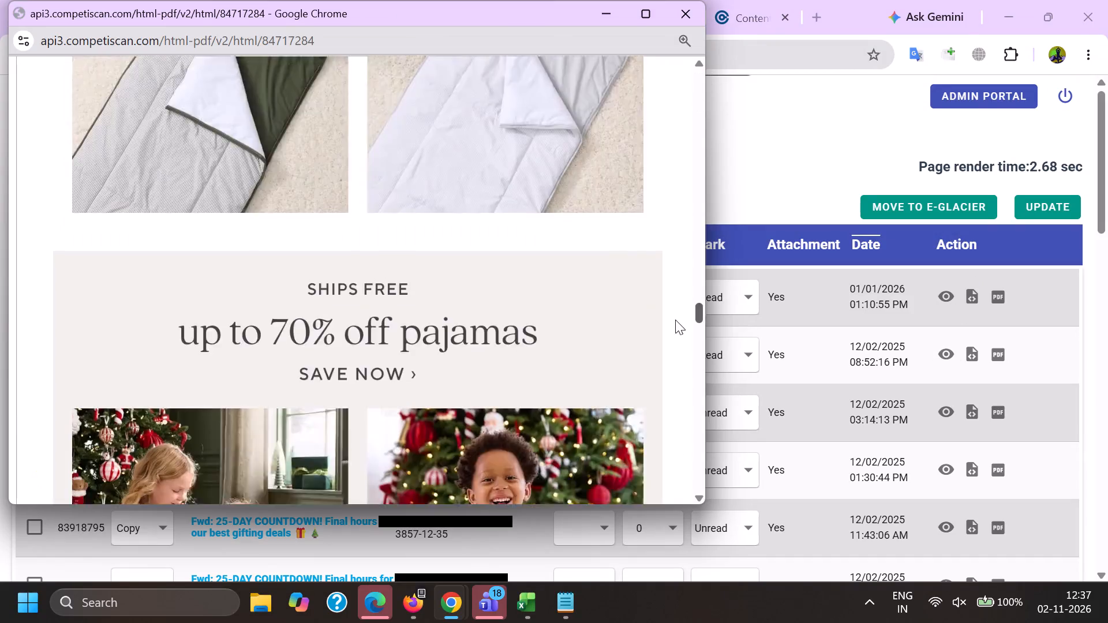
drag(675, 320, 675, 307)
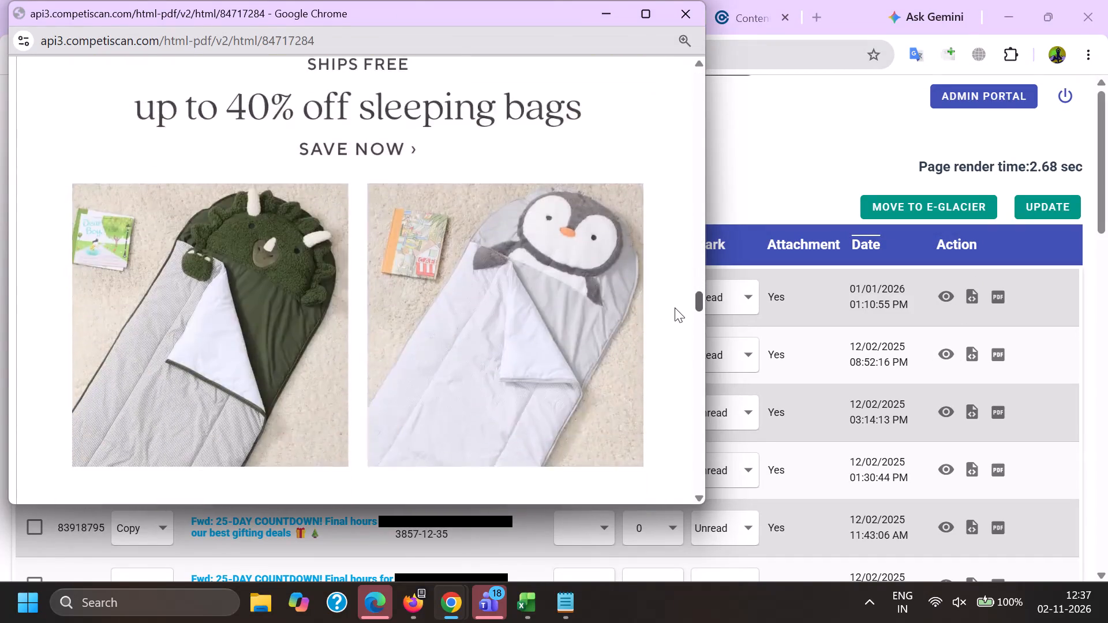
drag(675, 307, 673, 448)
key(alt+Tab)
Open emails 83932228 and 83918795 from the search results and examine the content of each.
scroll(749, 416, down, 2)
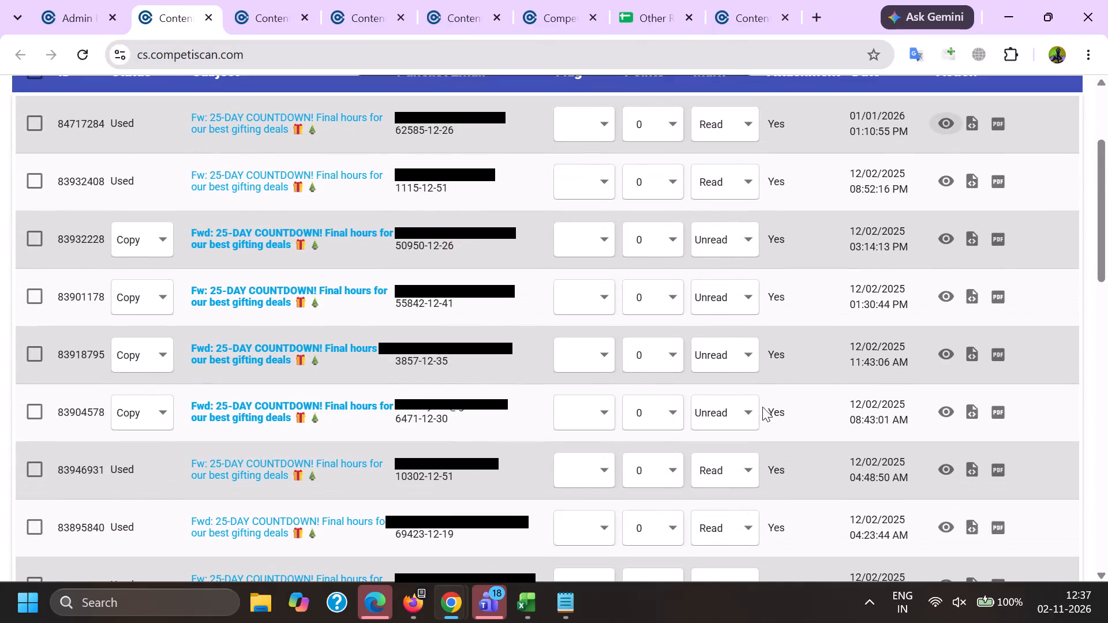
click(944, 234)
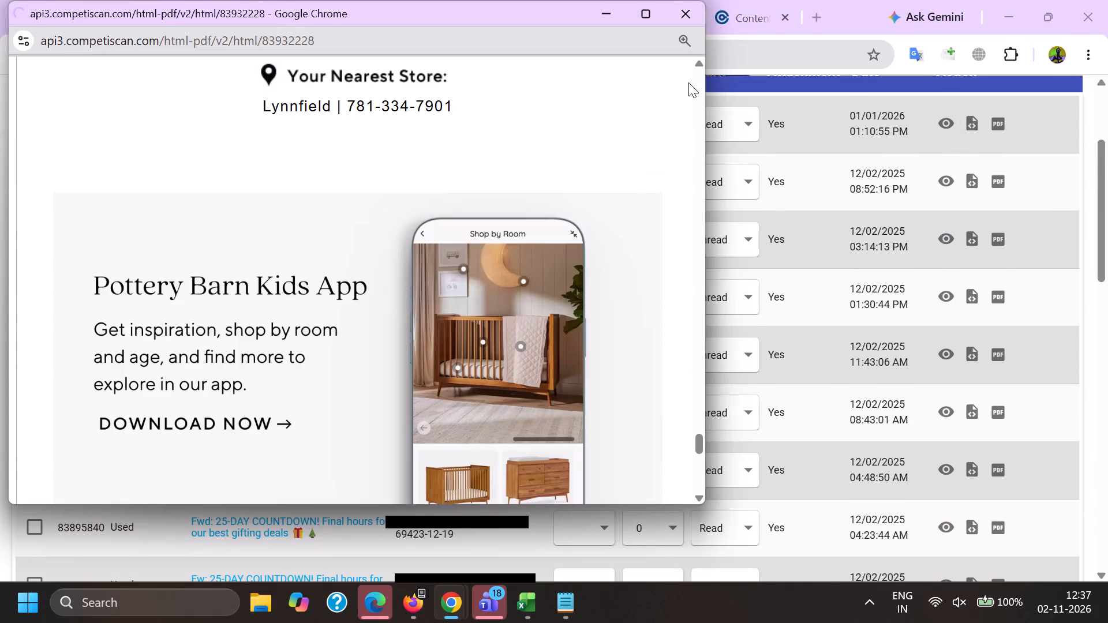
drag(701, 87, 694, 424)
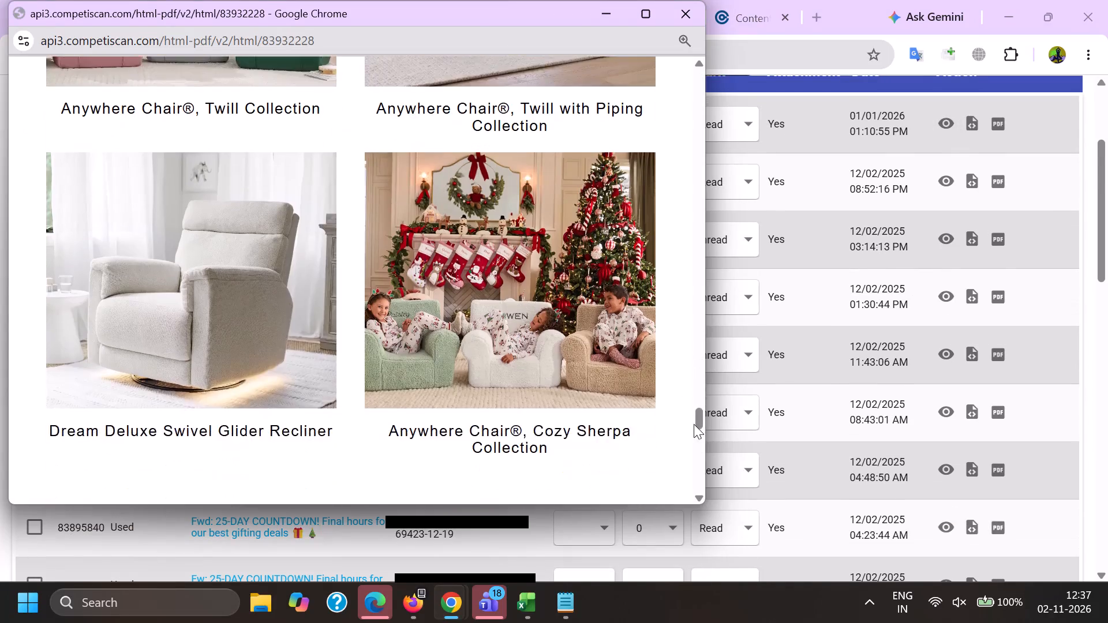
drag(694, 424, 694, 425)
key(alt+Tab)
click(947, 359)
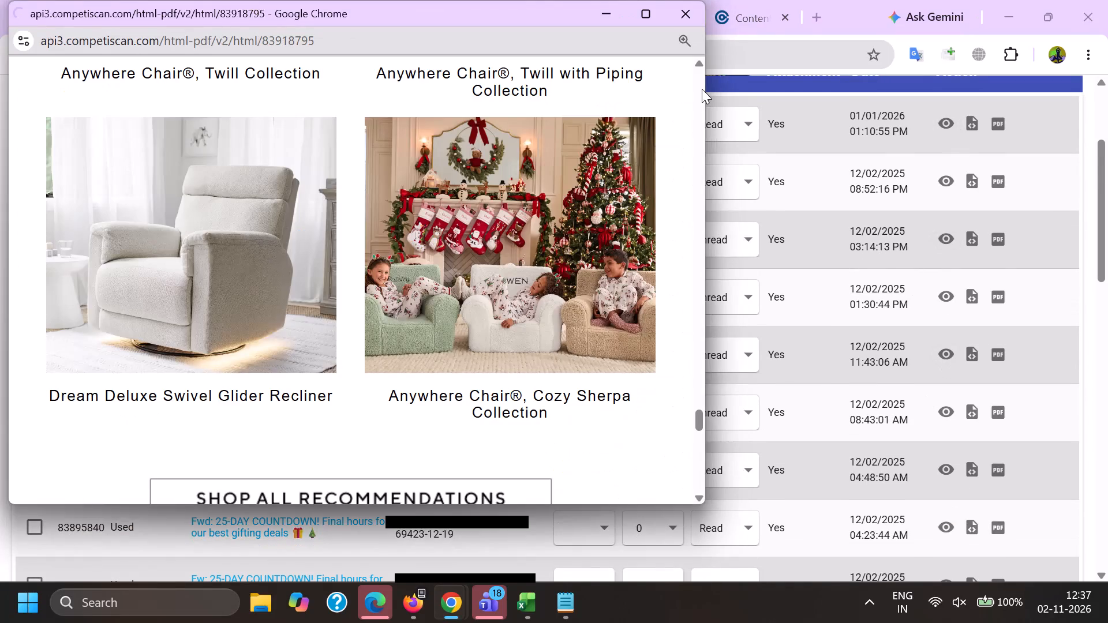
drag(701, 83, 705, 432)
key(alt+Tab)
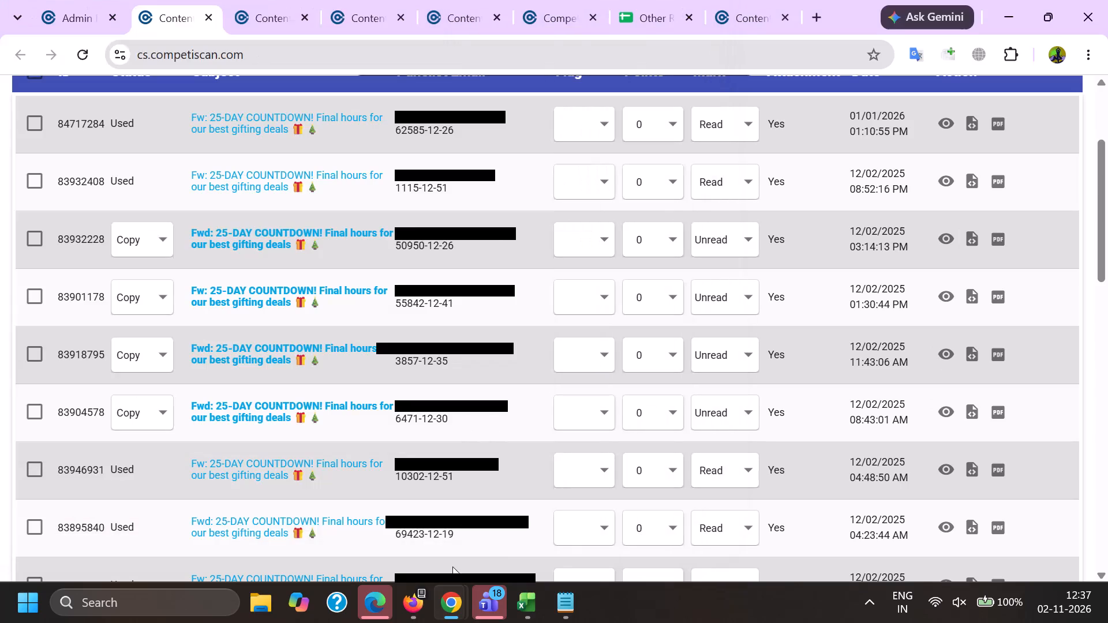
Switch to the Competiscan email list in Firefox and copy the subject "ONE DAY ONLY! UP TO 70% OFF IS EXTENDED".
click(415, 610)
click(121, 519)
scroll(217, 381, down, 2)
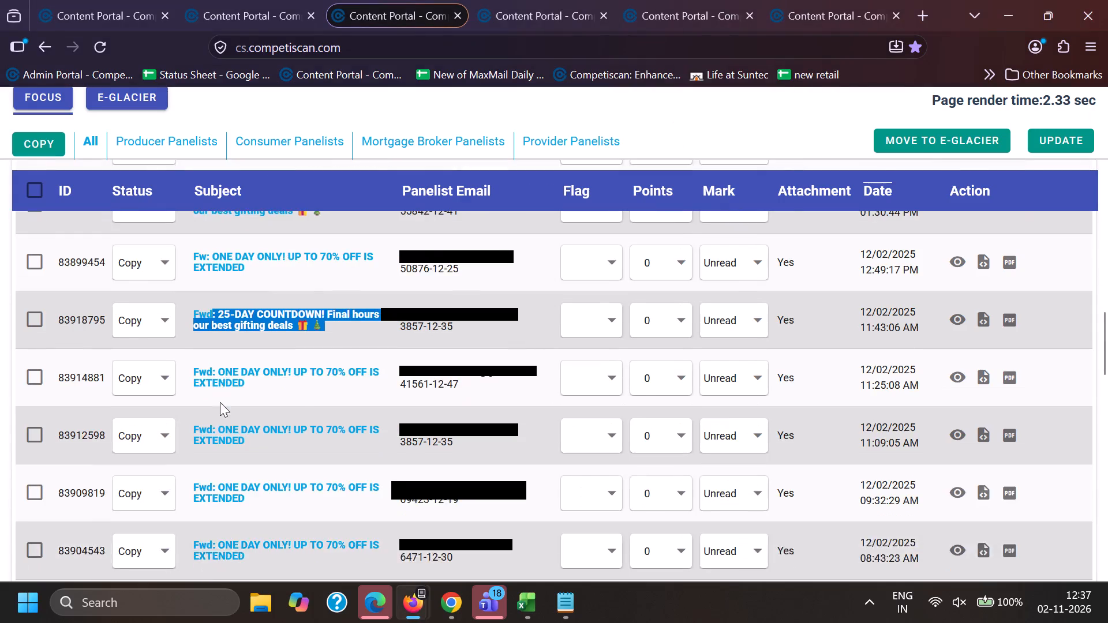
scroll(219, 425, down, 3)
drag(220, 431, 278, 474)
key(ctrl+c)
key(ctrl+c)
Back in Chrome, search the email subjects for the quoted phrase "ONE DAY ONLY! UP TO 70% OFF IS EXTENDED".
key(alt+Tab)
scroll(327, 449, down, 3)
scroll(325, 463, up, 1)
scroll(325, 464, down, 5)
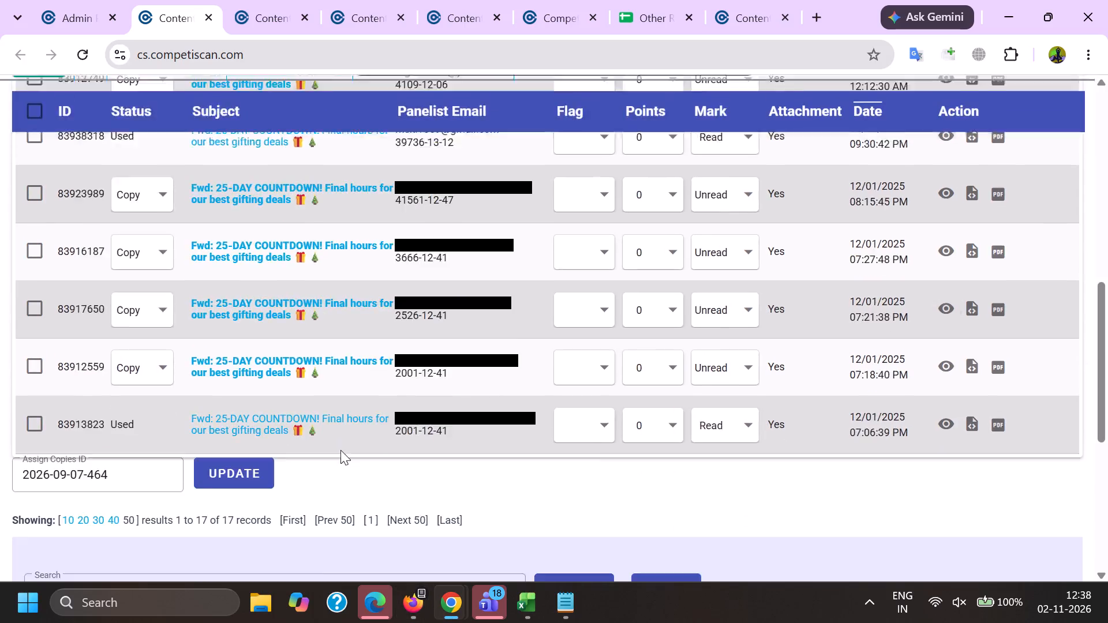
scroll(340, 450, down, 3)
scroll(346, 465, up, 2)
drag(438, 377, 14, 440)
key(BackSpace)
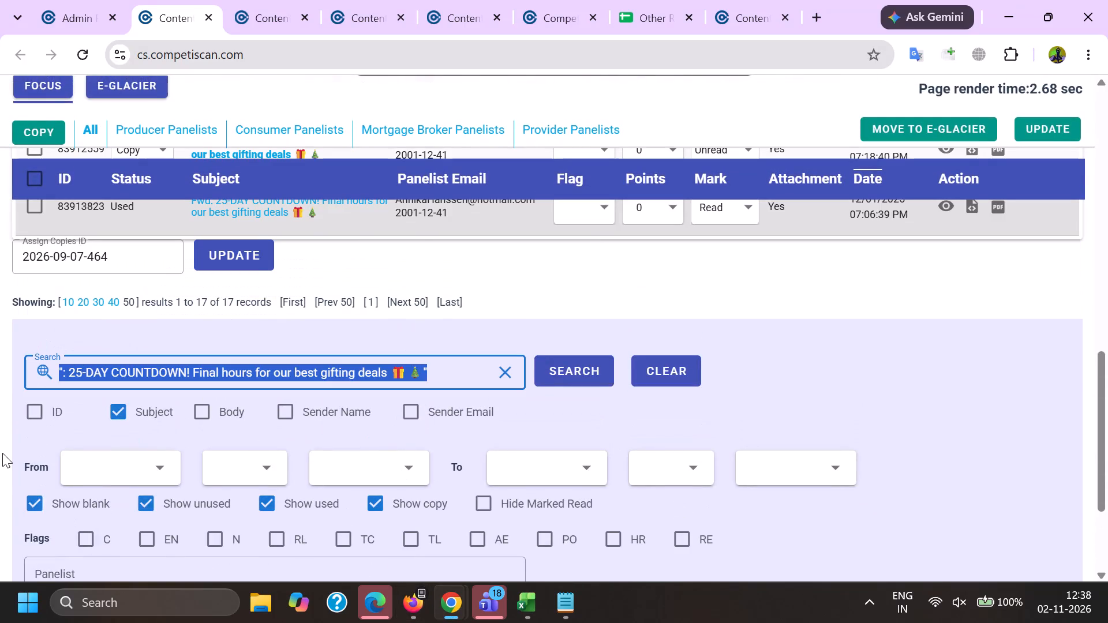
key(shift+quotedbl)
key(ctrl+v)
key(shift+quotedbl)
key(backslash)
key(Return)
key(BackSpace)
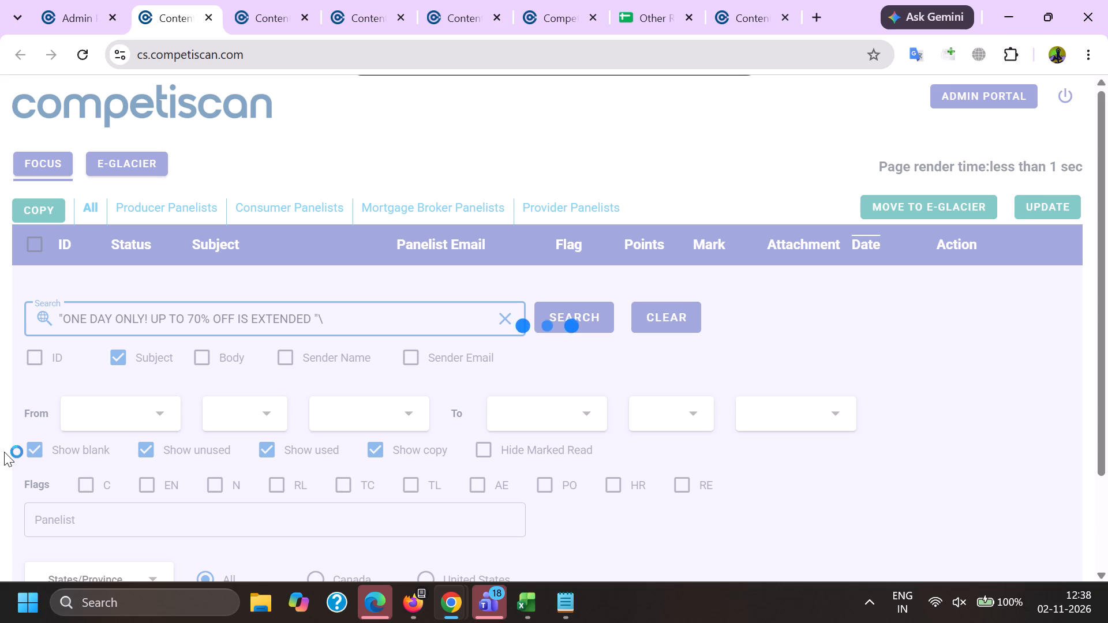
key(Return)
key(alt+Tab)
key(alt+Tab)
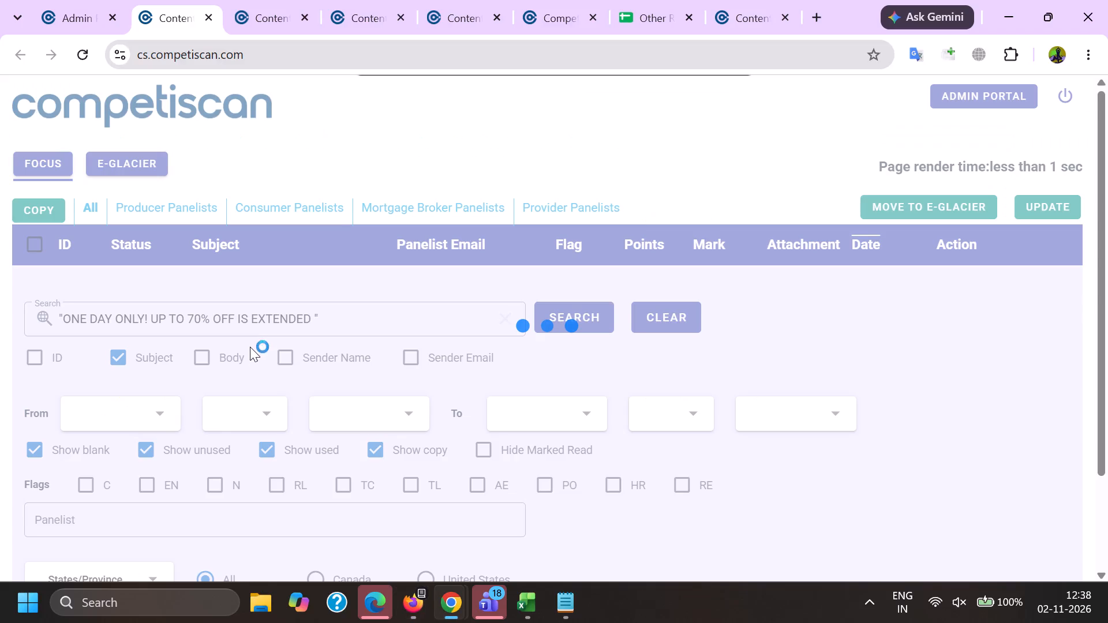
Look through the listed emails and rerun the subject search for the quoted "ONE DAY ONLY! UP TO 70% OFF IS EXTENDED".
scroll(152, 349, down, 3)
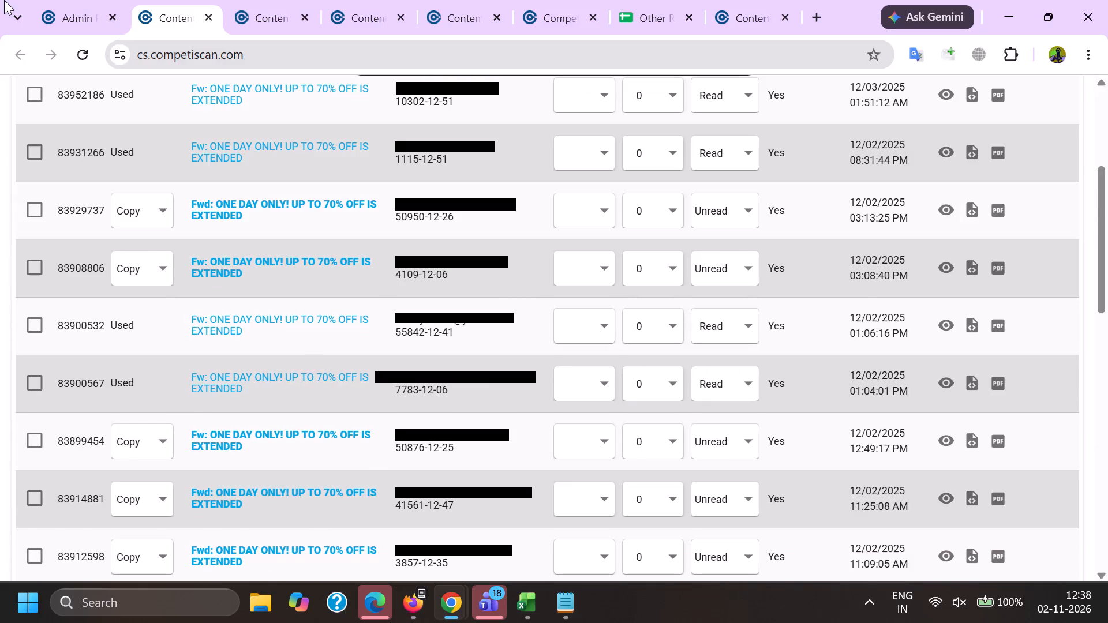
scroll(285, 415, down, 10)
scroll(301, 392, up, 8)
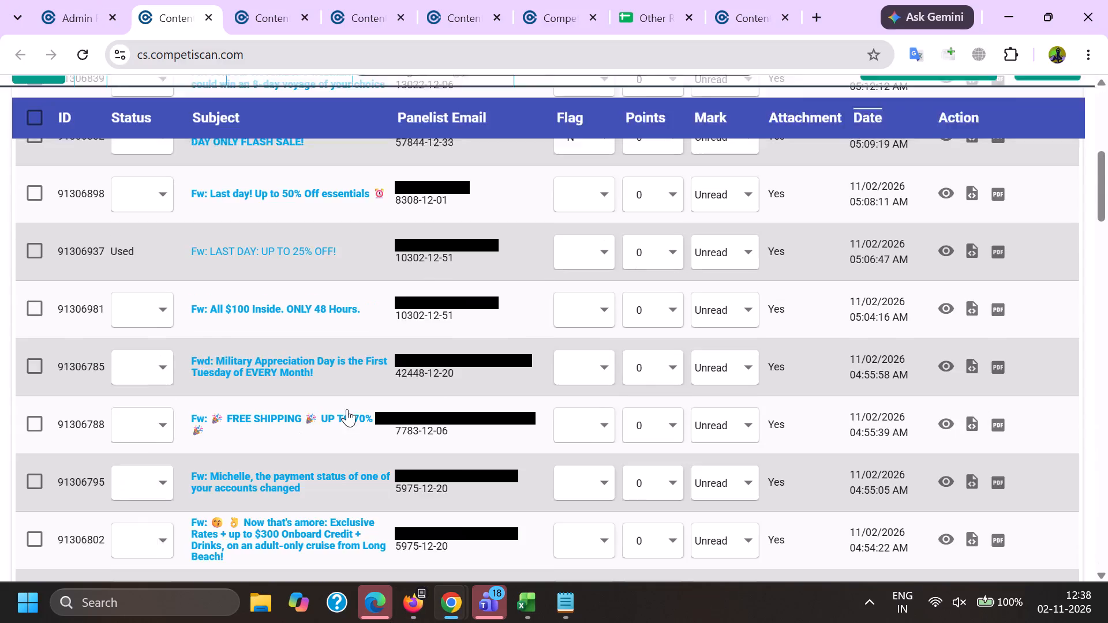
scroll(369, 410, down, 3)
scroll(369, 406, down, 18)
scroll(438, 442, down, 7)
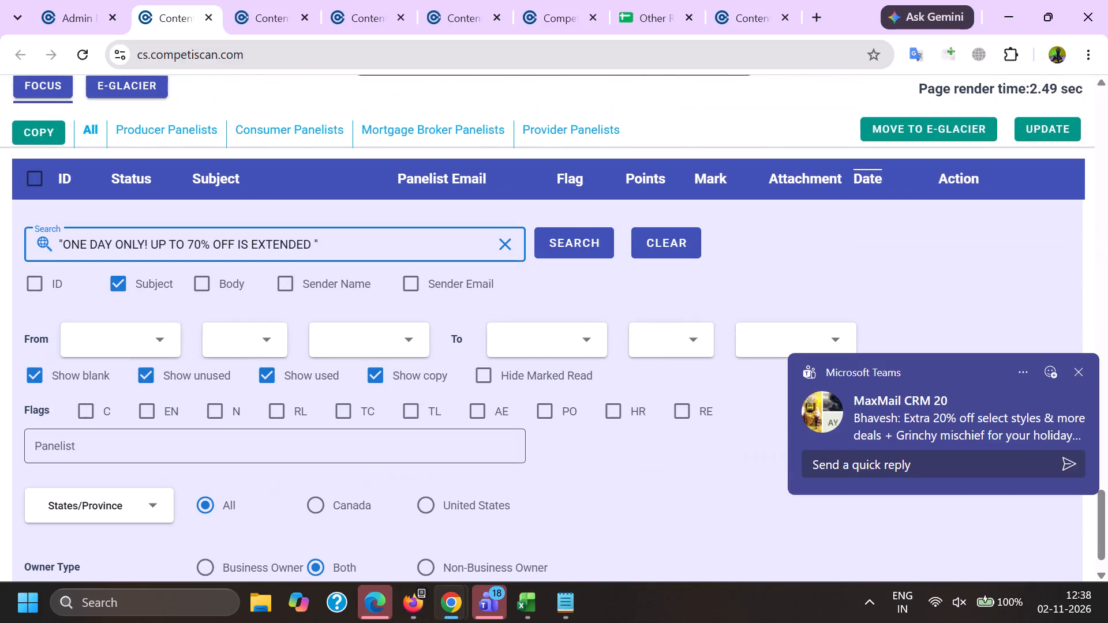
click(574, 243)
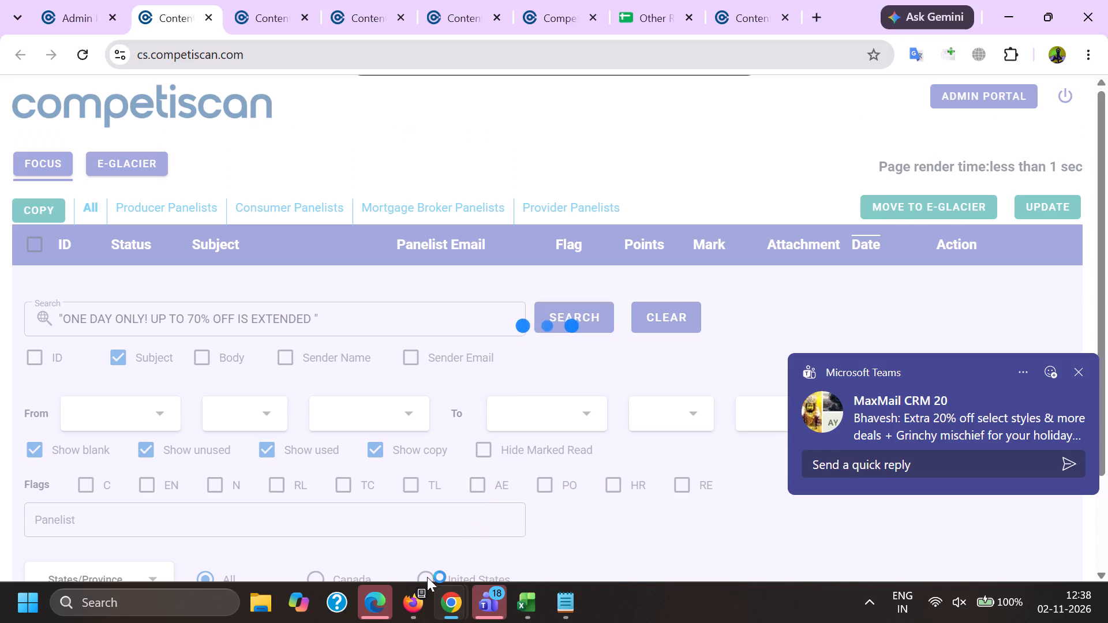
In Firefox, open page 5 of the e.potterybarnkids.com email search results.
click(413, 611)
click(173, 521)
scroll(242, 431, down, 8)
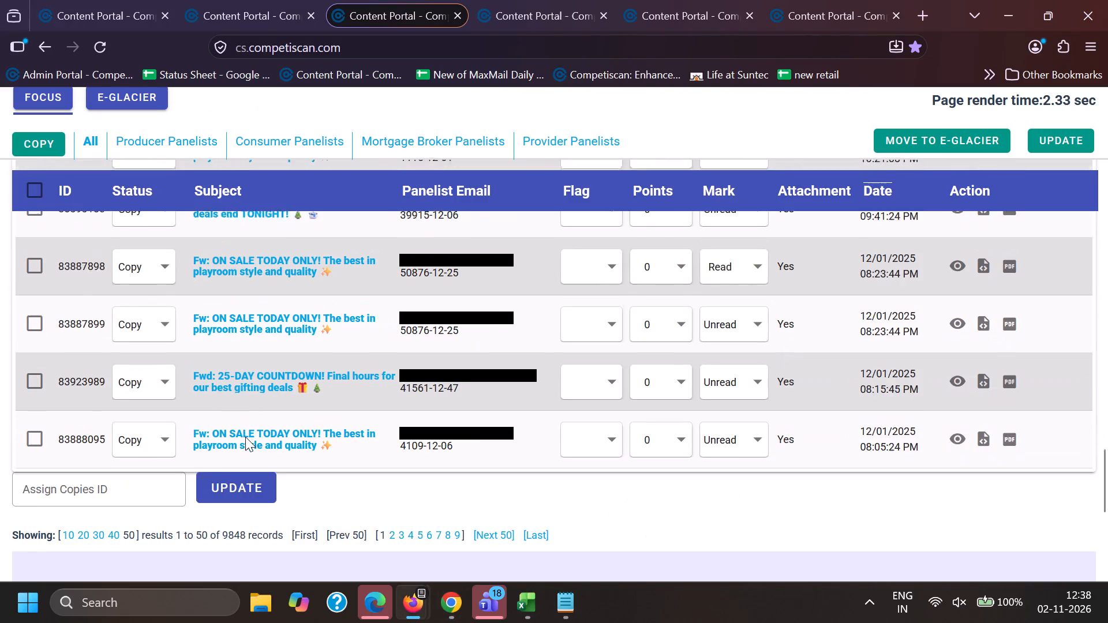
click(417, 521)
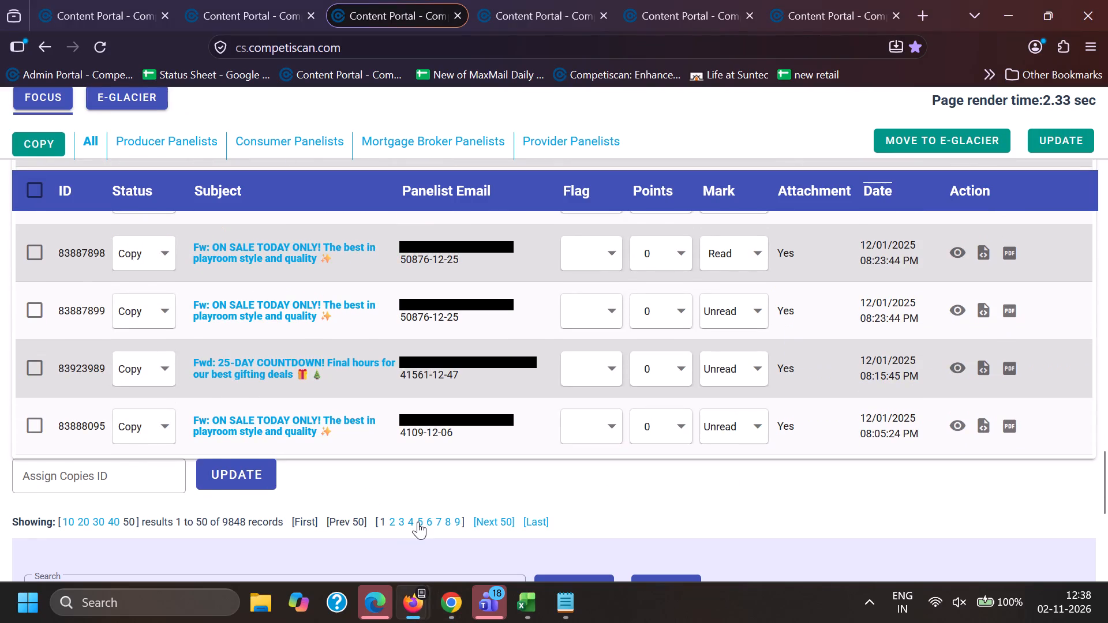
click(422, 520)
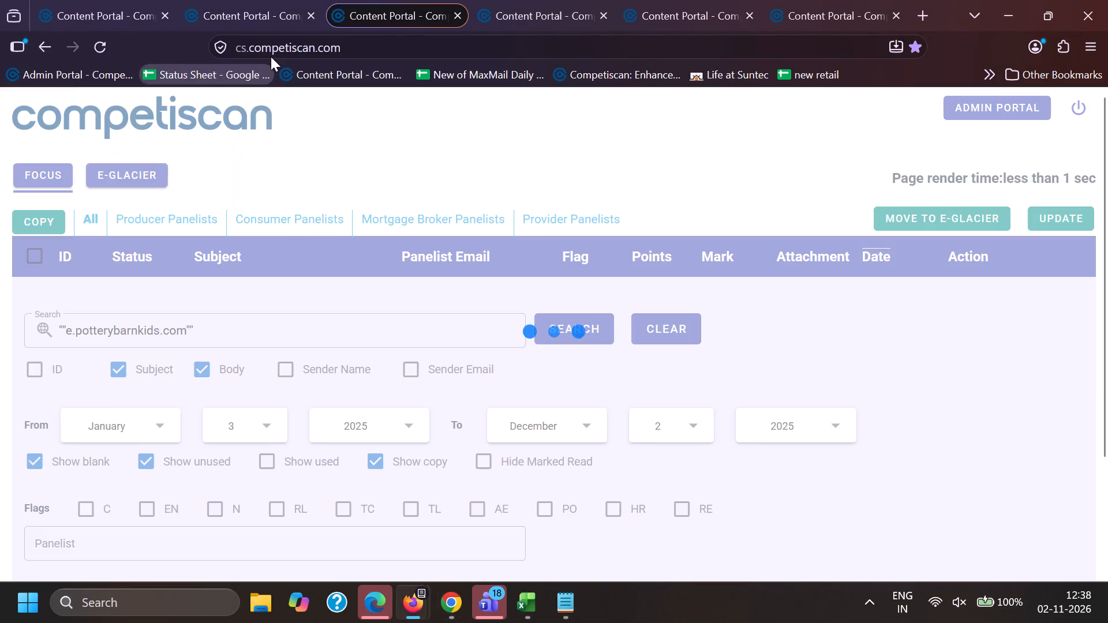
Reload the Focus email list in the first Competiscan tab, look through its newest emails, and return to the Pottery Barn Kids results.
click(130, 0)
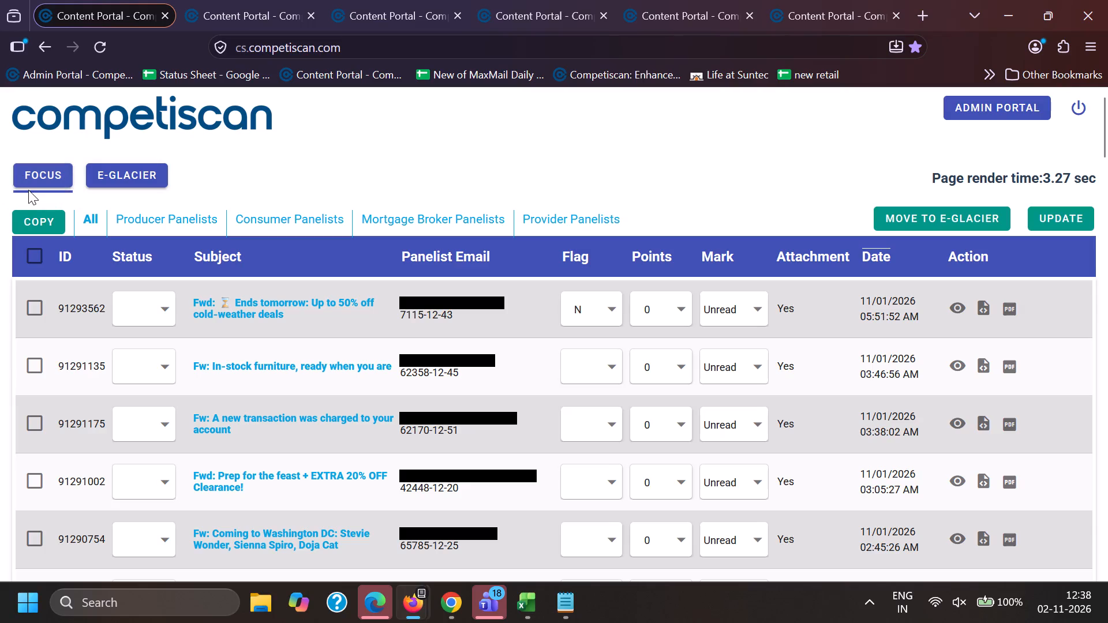
click(34, 174)
click(256, 0)
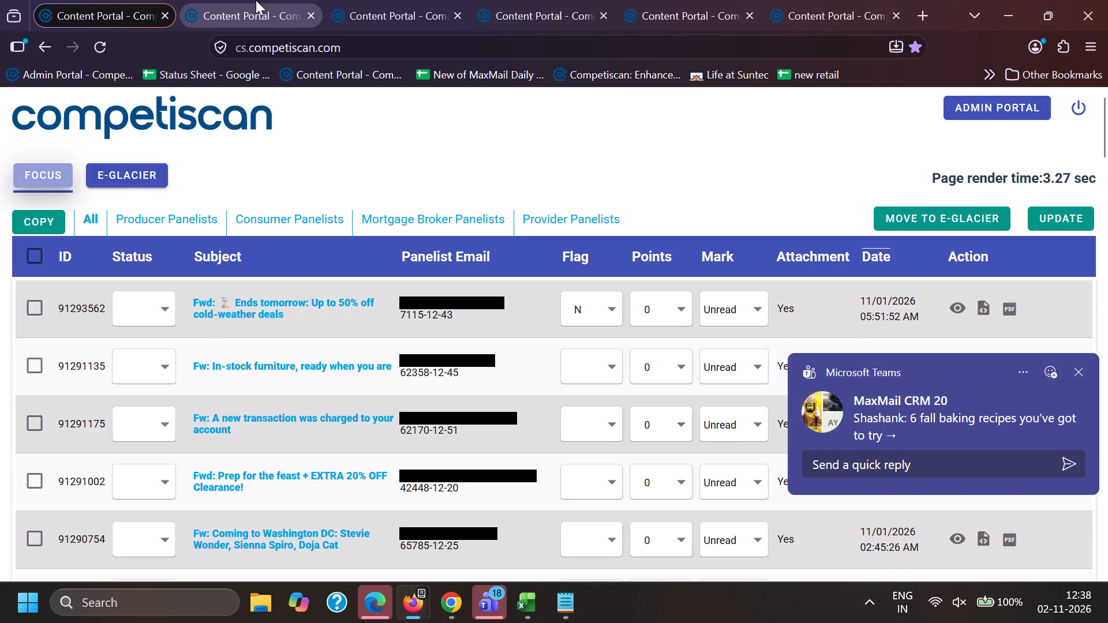
click(370, 0)
click(130, 0)
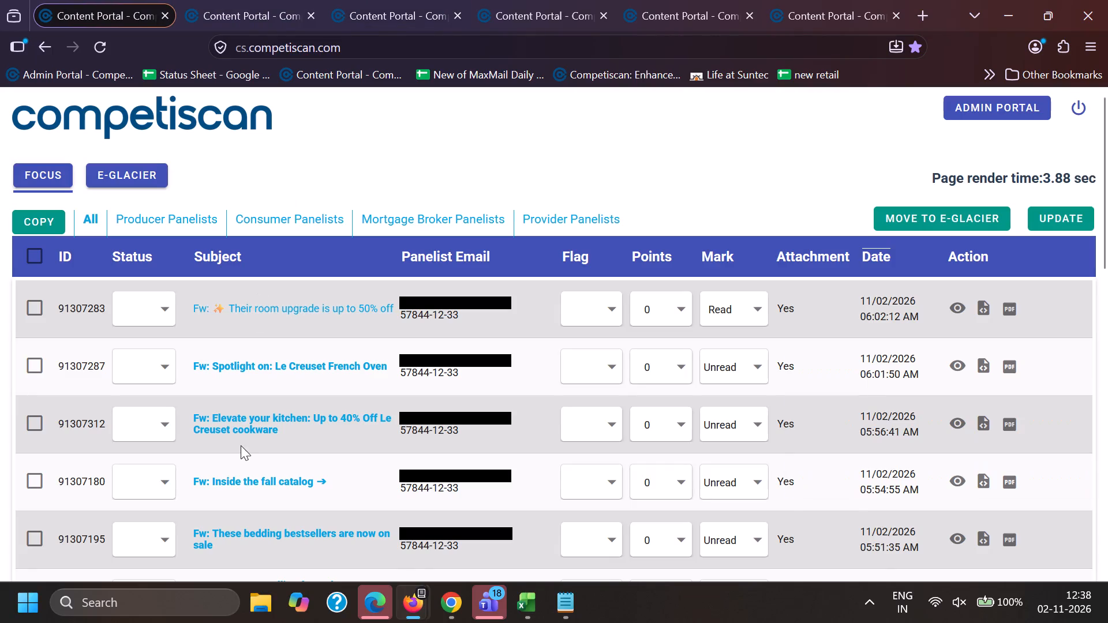
scroll(241, 467, down, 2)
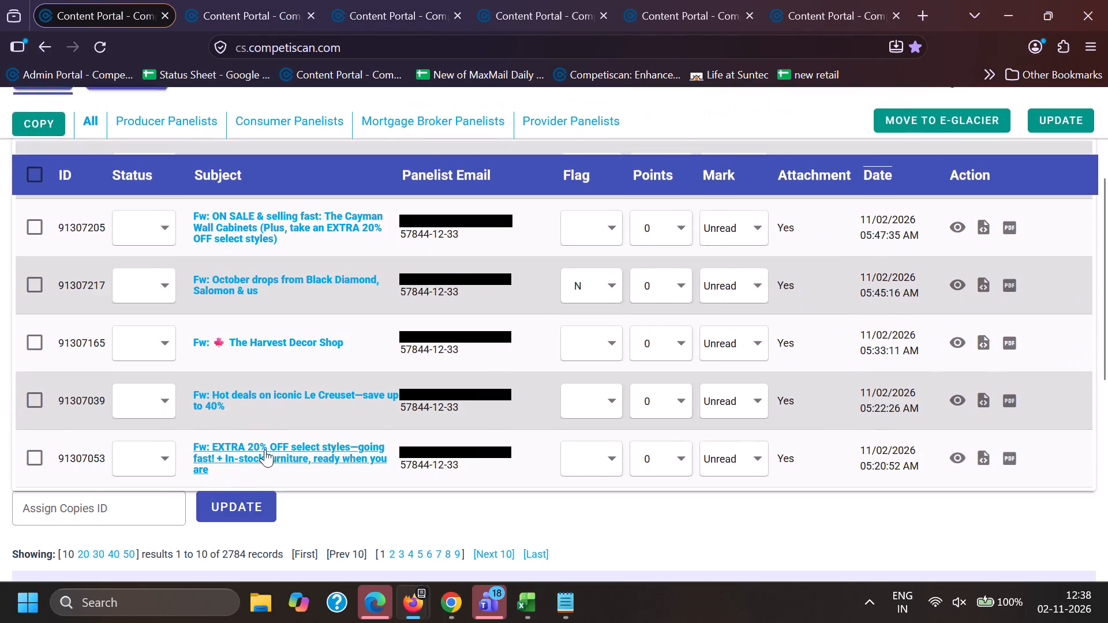
scroll(265, 448, down, 1)
click(357, 0)
Back in Chrome, open email 83897624 from the "ONE DAY ONLY! UP TO 70% OFF IS EXTENDED" search results for viewing.
key(alt+Tab)
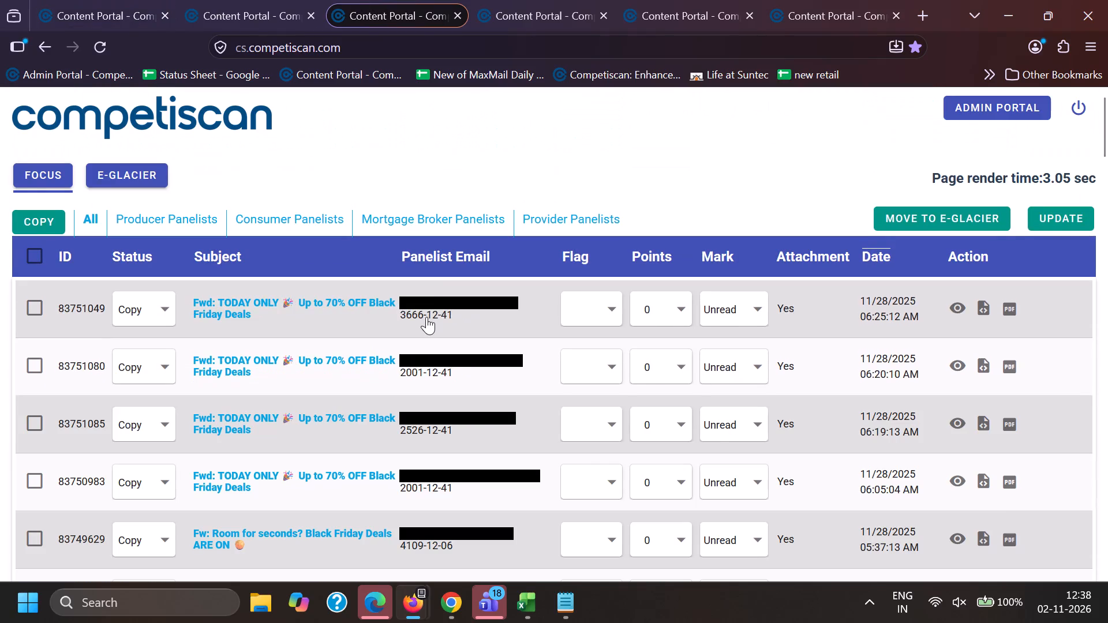
scroll(383, 385, down, 8)
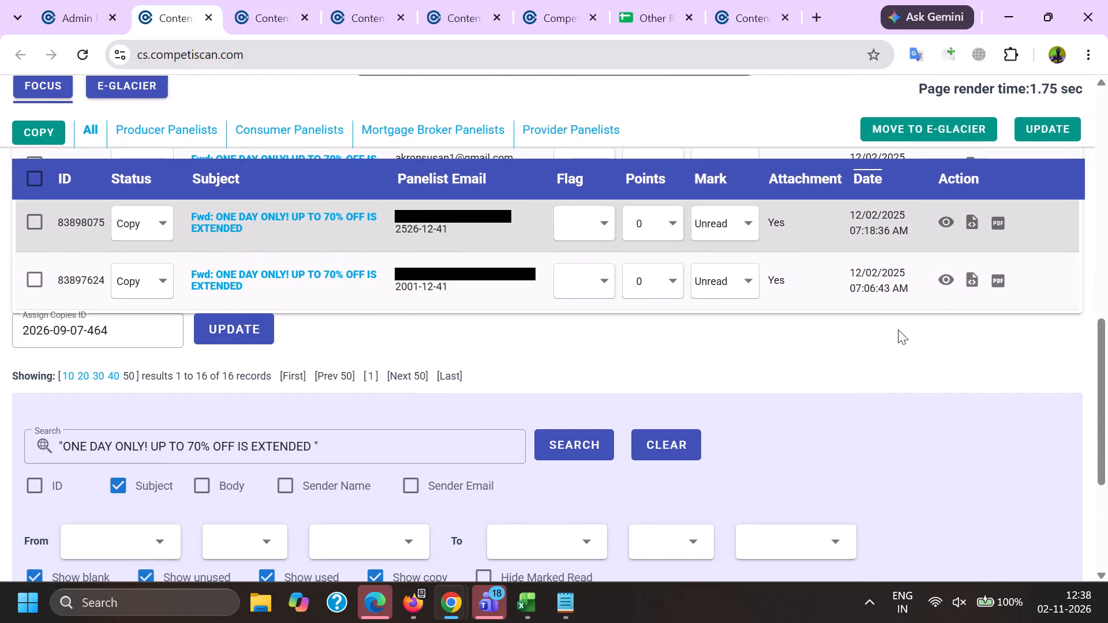
click(939, 282)
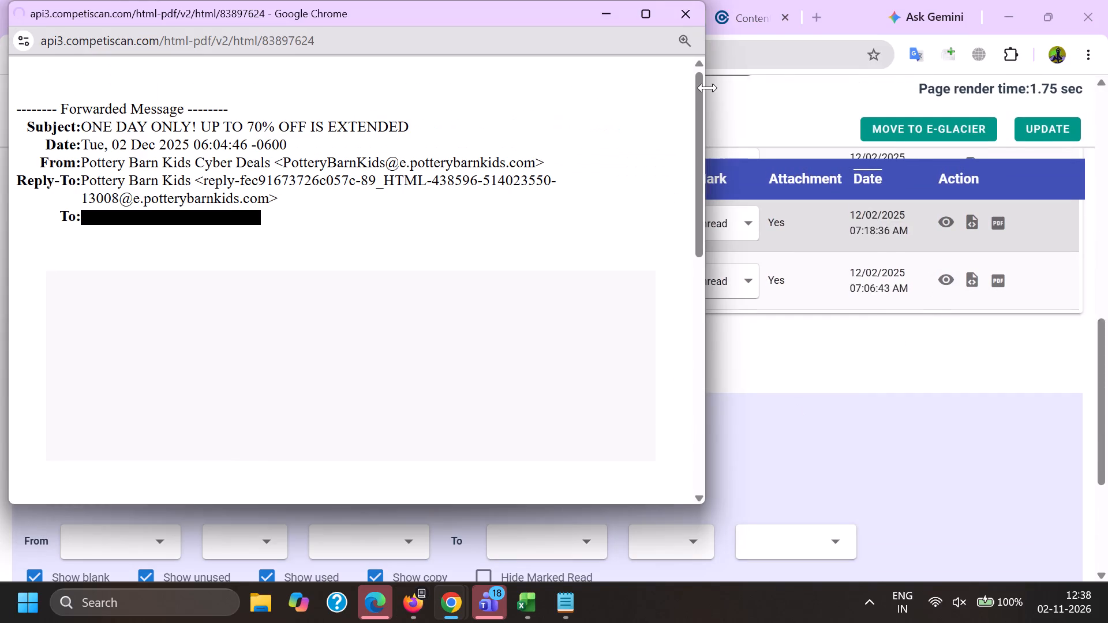
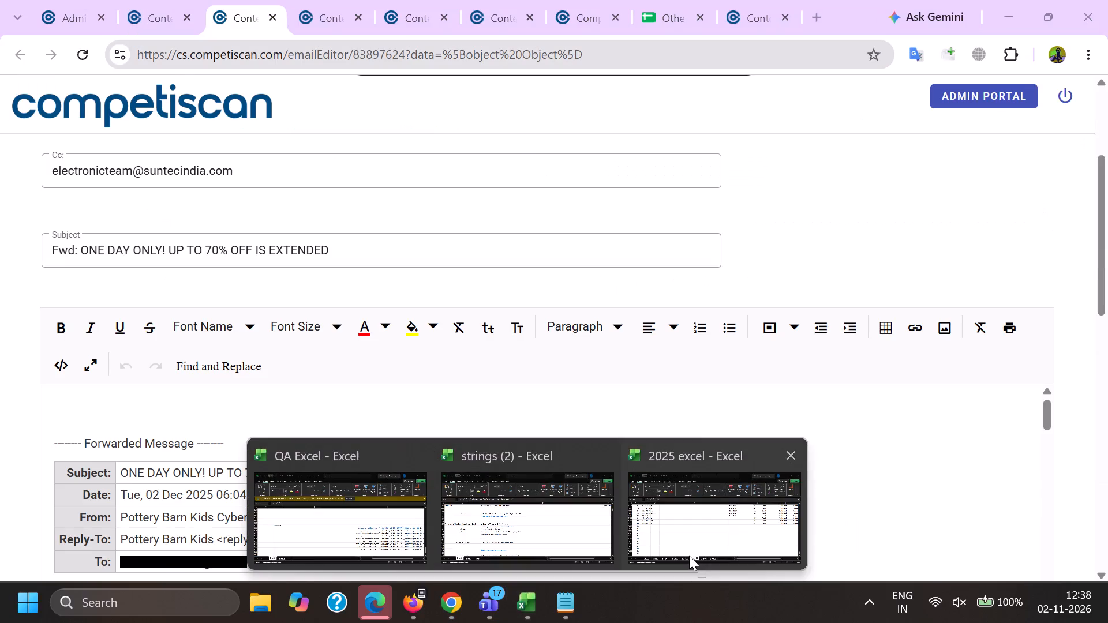
Log email ID 83897624 in row 7286 of the may 26 sheet and mark it cc in column C.
click(125, 344)
key(ctrl+v)
click(176, 339)
key(c)
key(ctrl+z)
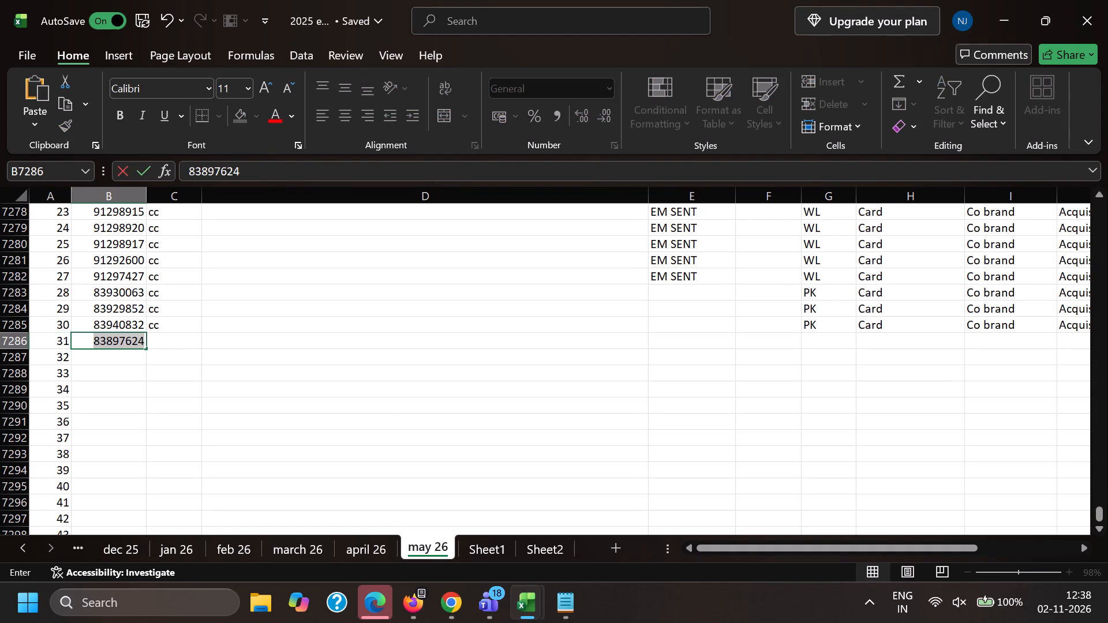
key(Right)
key(c)
key(c)
Fill row 7286 with PK, Card, Co brand and Acquisition in columns G to J.
key(Right)
key(Right)
key(Right)
key(Right)
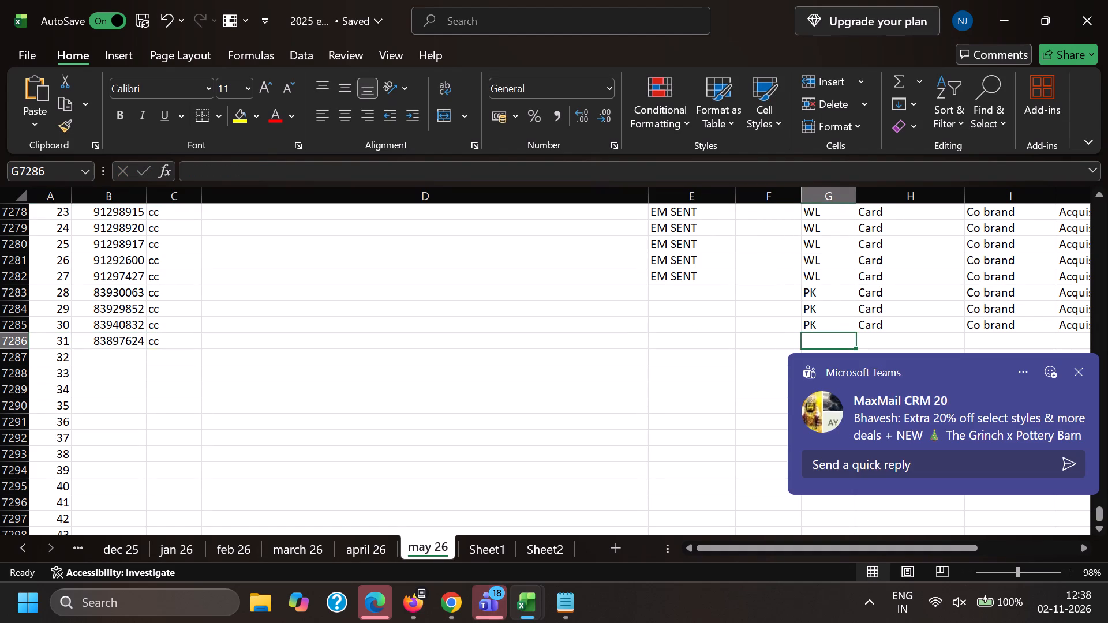
key(p)
key(k)
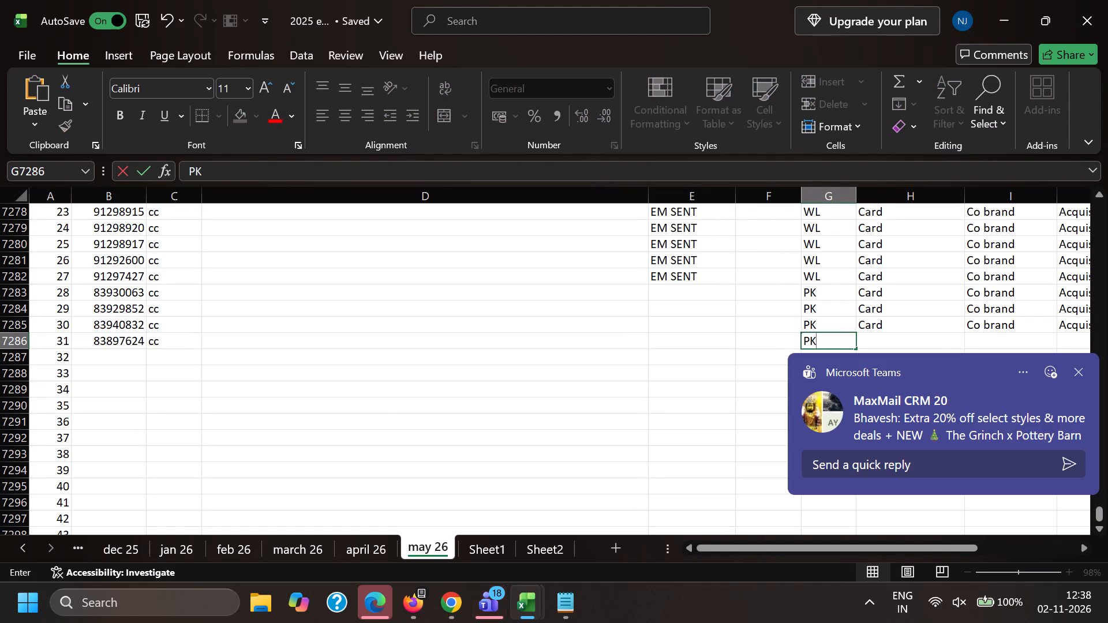
key(Right)
key(c)
key(Right)
key(c)
key(Right)
key(a)
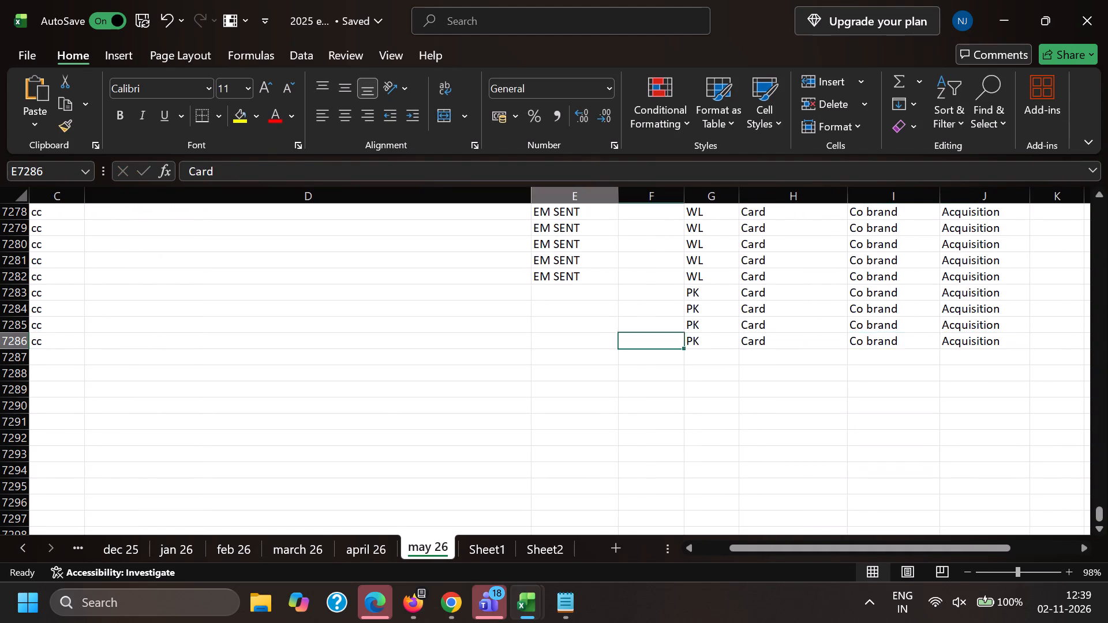
key(alt+Tab)
click(324, 0)
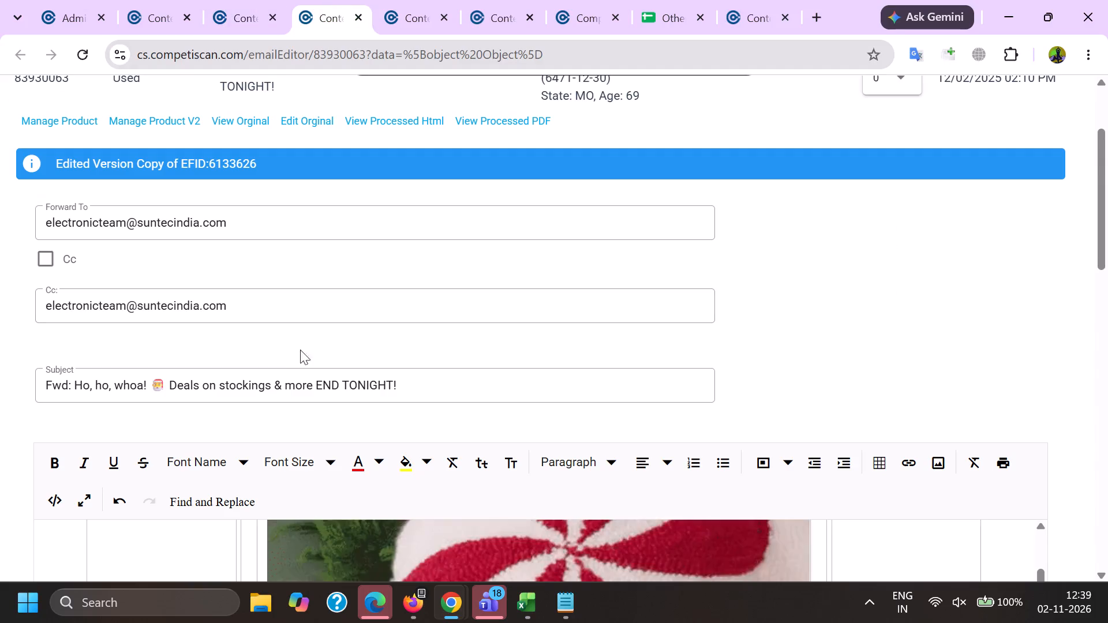
scroll(220, 287, down, 5)
scroll(193, 356, up, 11)
click(188, 354)
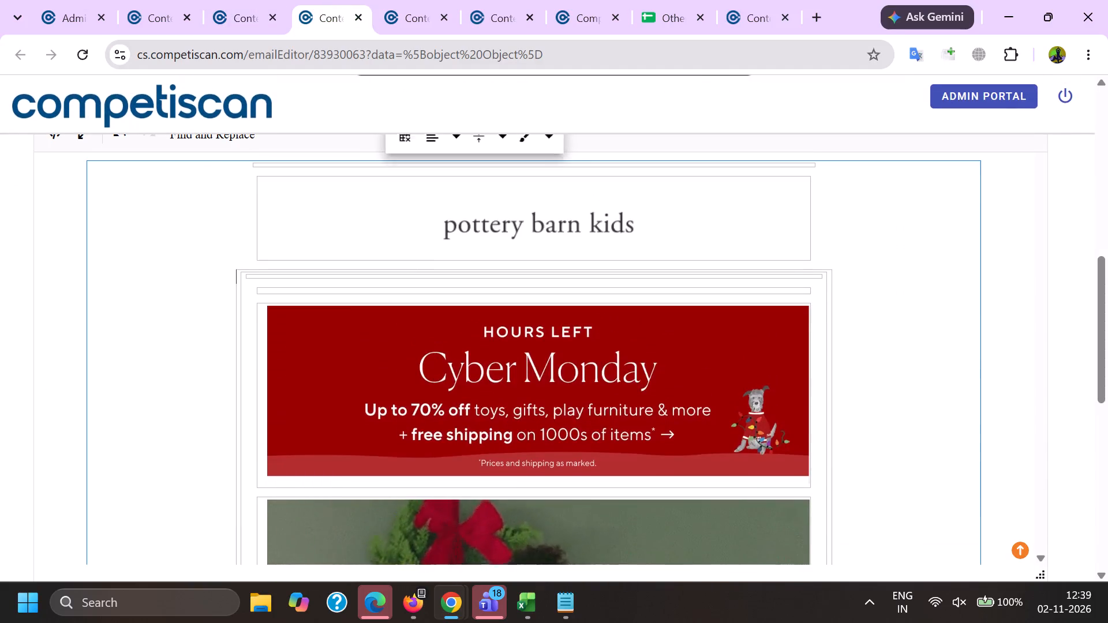
key(Page_Up)
key(Page_Up)
key(Page_Up)
key(Page_Up)
key(Page_Up)
key(Page_Up)
key(Page_Up)
scroll(250, 287, down, 5)
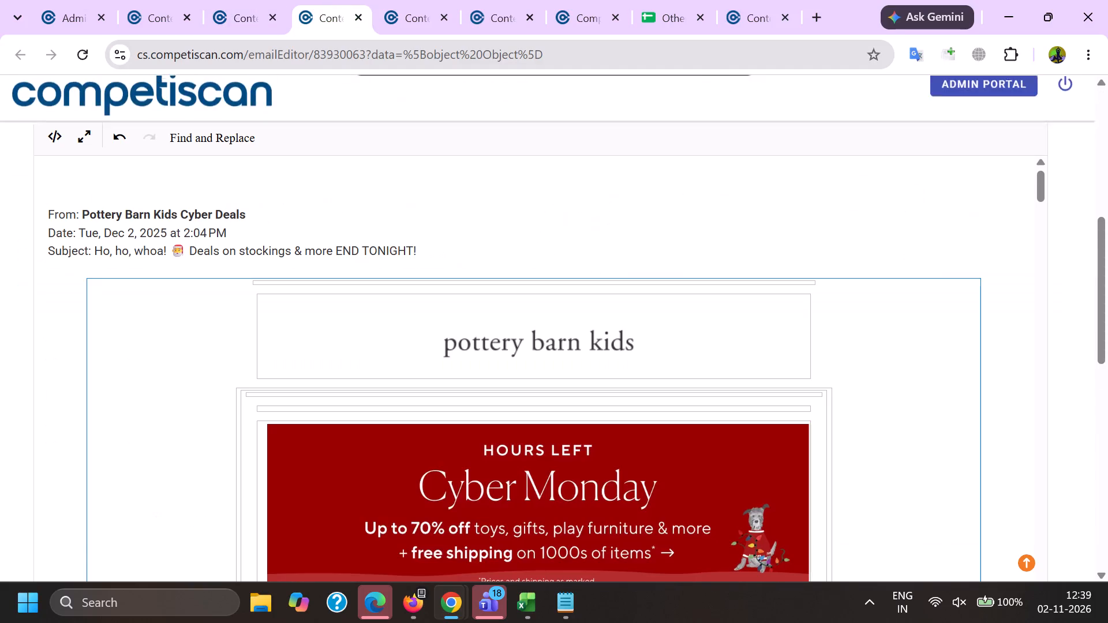
drag(478, 198, 458, 260)
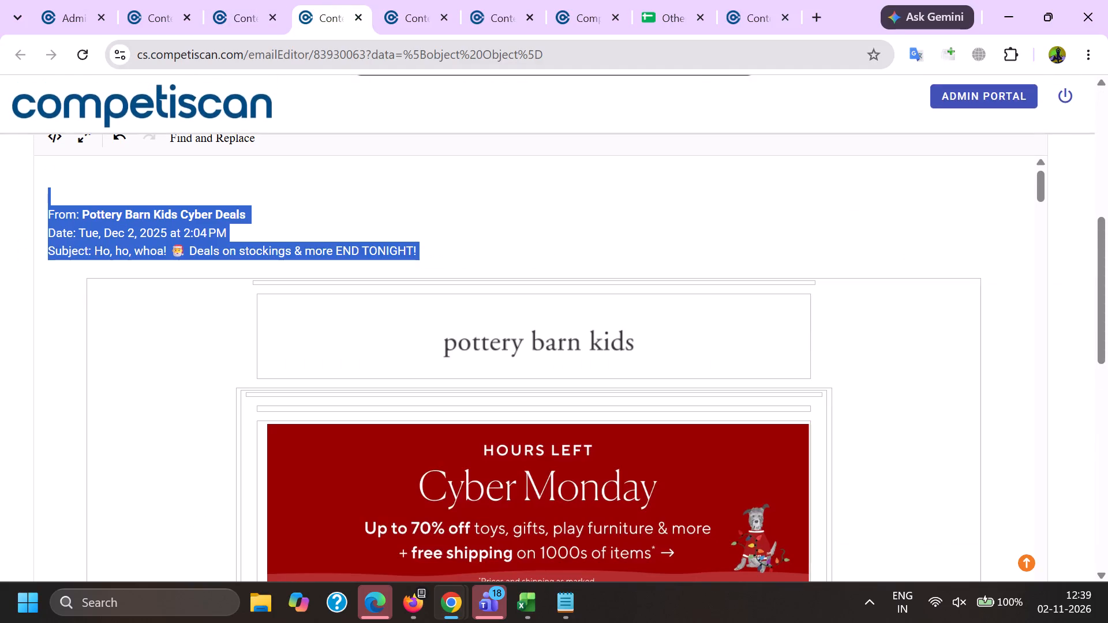
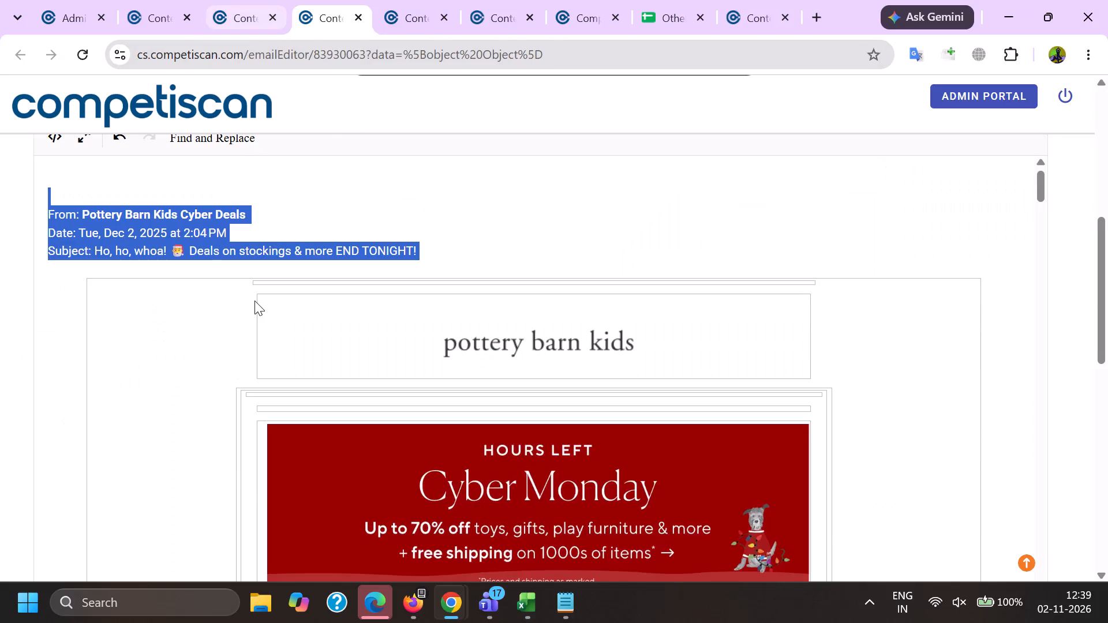
Paste the copied From, Date and Subject lines at the top of email 83897624's body, above the forwarded message block.
click(160, 408)
key(ctrl+v)
Replace the pasted Subject text with the forwarded message's subject, ONE DAY ONLY! UP TO 70% OFF IS EXTENDED.
scroll(149, 223, down, 2)
triple_click(134, 366)
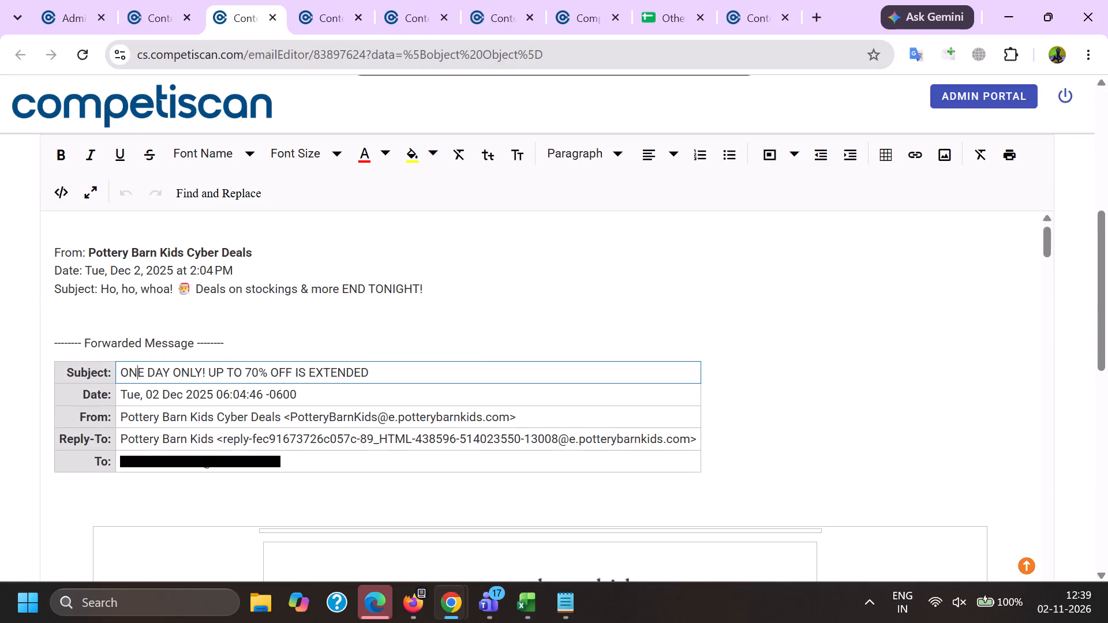
key(ctrl+c)
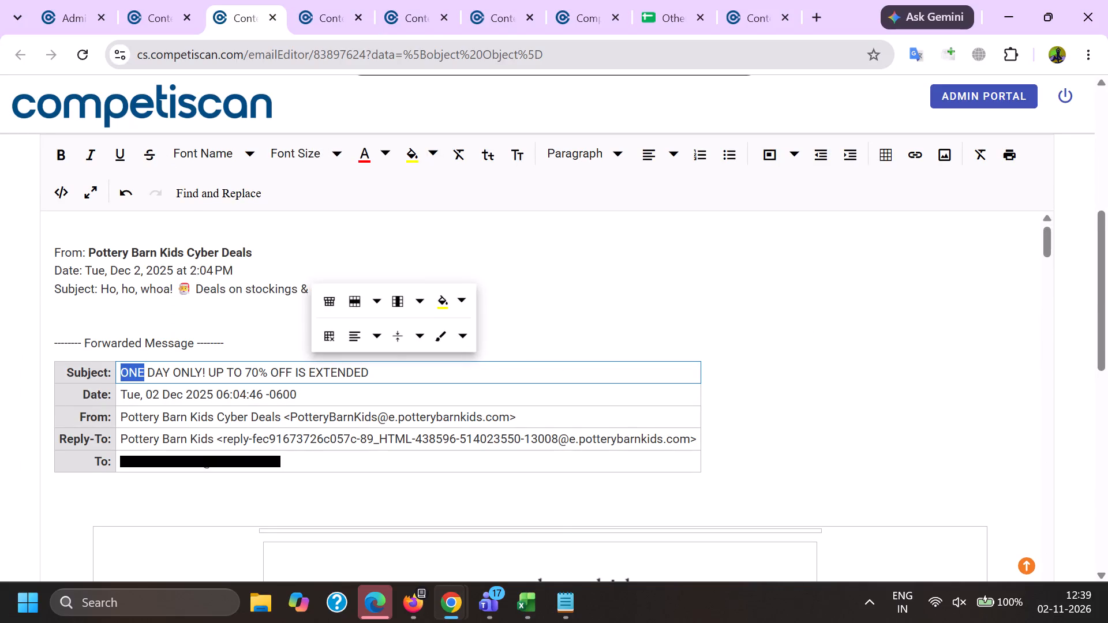
drag(102, 284, 466, 298)
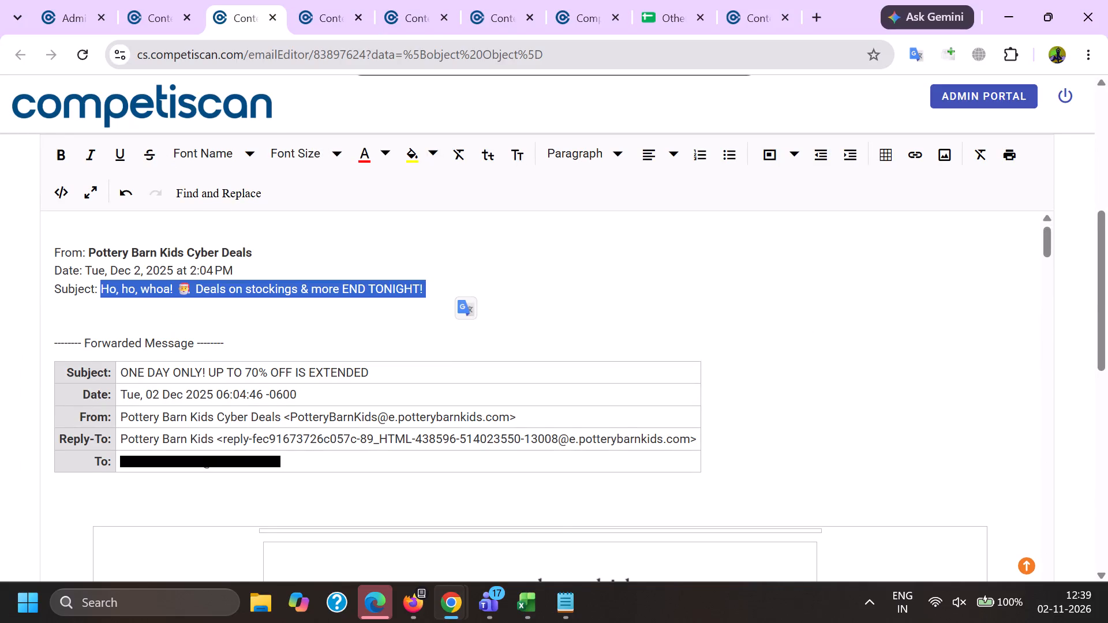
key(ctrl+v)
Replace the pasted Date value with the forwarded message's date, Tue, 02 Dec 2025 06:04:46 -0600.
triple_click(149, 304)
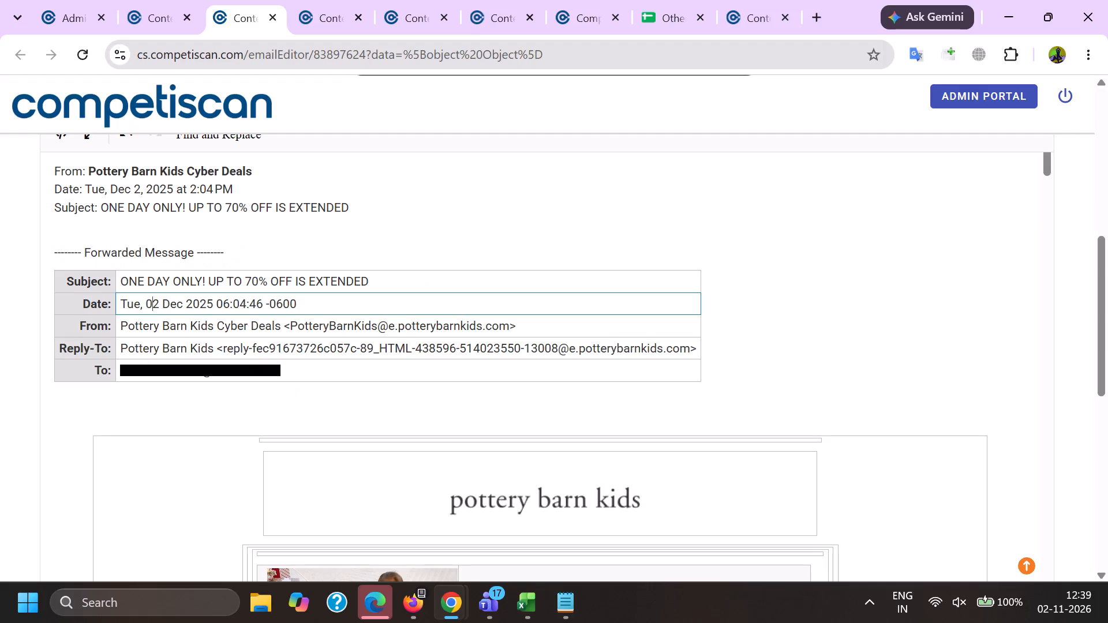
click(150, 301)
key(ctrl+c)
click(78, 188)
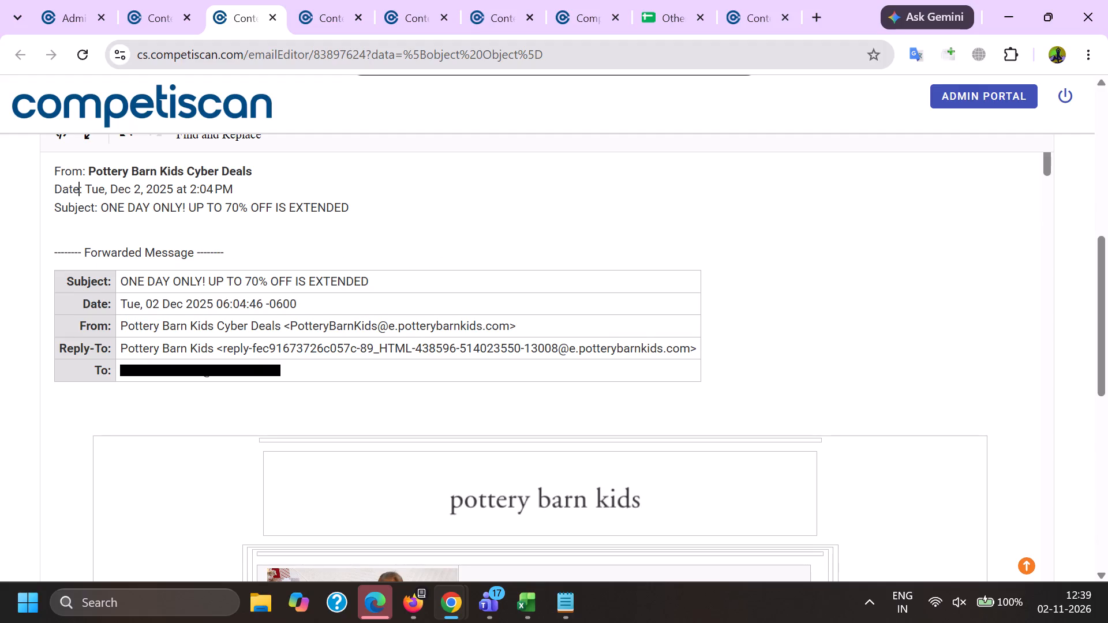
drag(84, 189, 241, 191)
key(ctrl+v)
Delete the forwarded message details table and its Forwarded Message heading below the header lines.
click(286, 322)
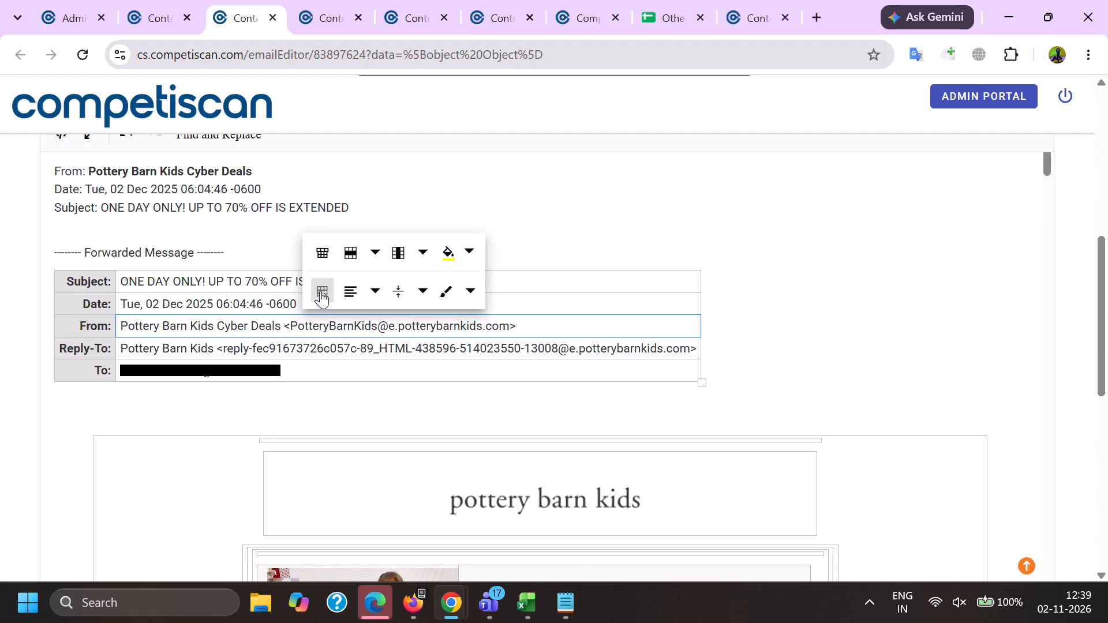
click(320, 290)
drag(324, 269, 43, 224)
key(BackSpace)
Delete the recipient's address after "This message was sent to" in the email's footer.
scroll(346, 288, down, 5)
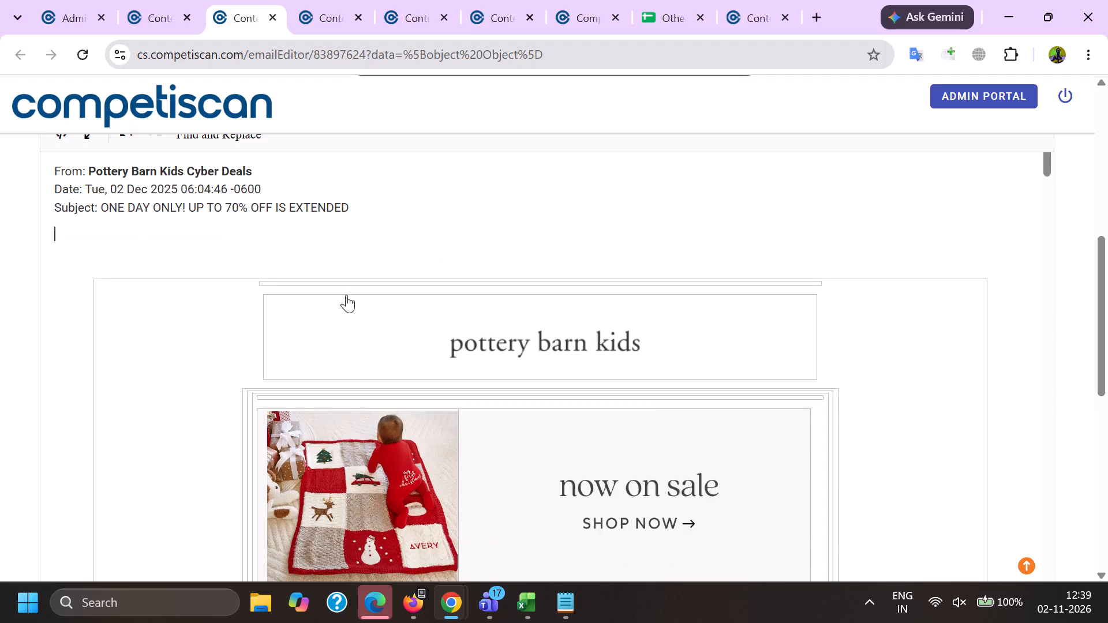
scroll(346, 295, down, 20)
scroll(346, 295, down, 20)
scroll(346, 295, down, 20)
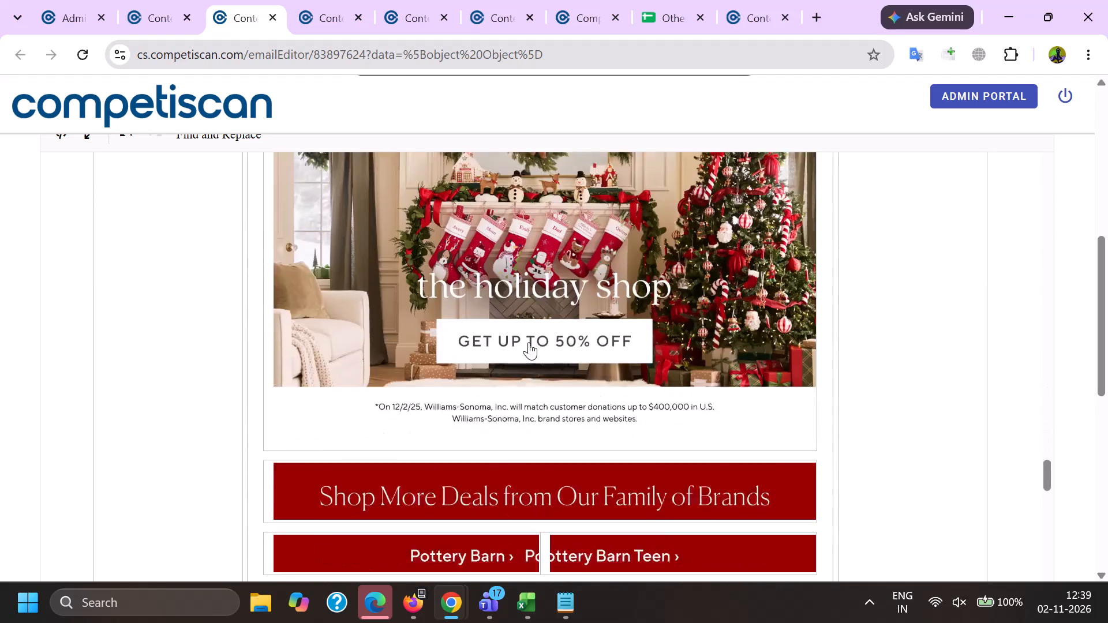
scroll(529, 342, down, 18)
scroll(523, 388, down, 6)
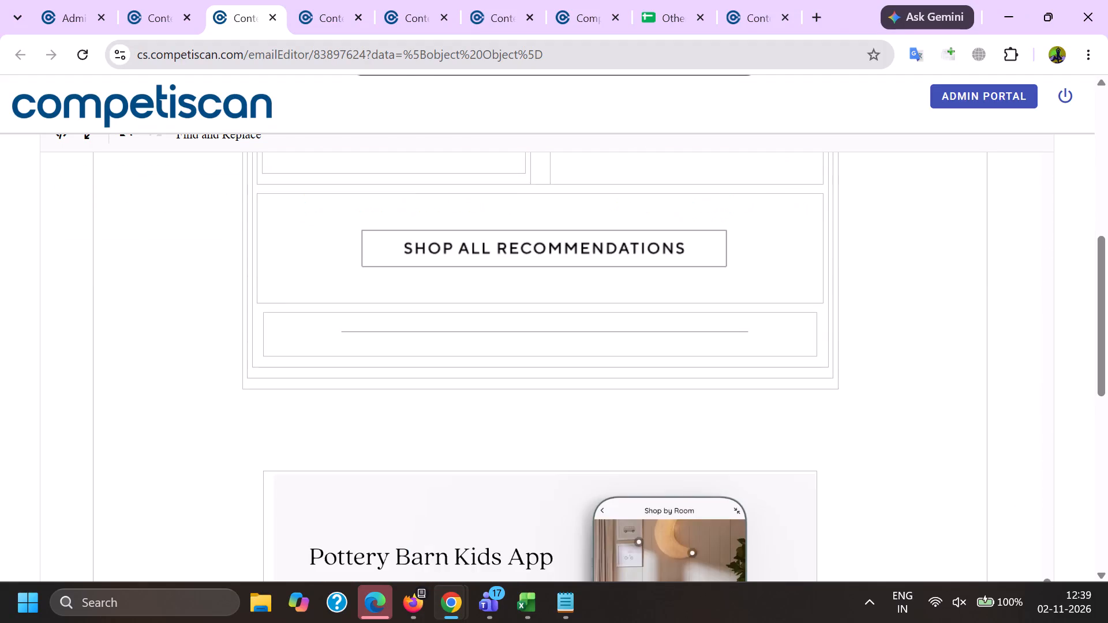
scroll(523, 391, down, 3)
click(477, 377)
click(500, 482)
scroll(483, 380, down, 6)
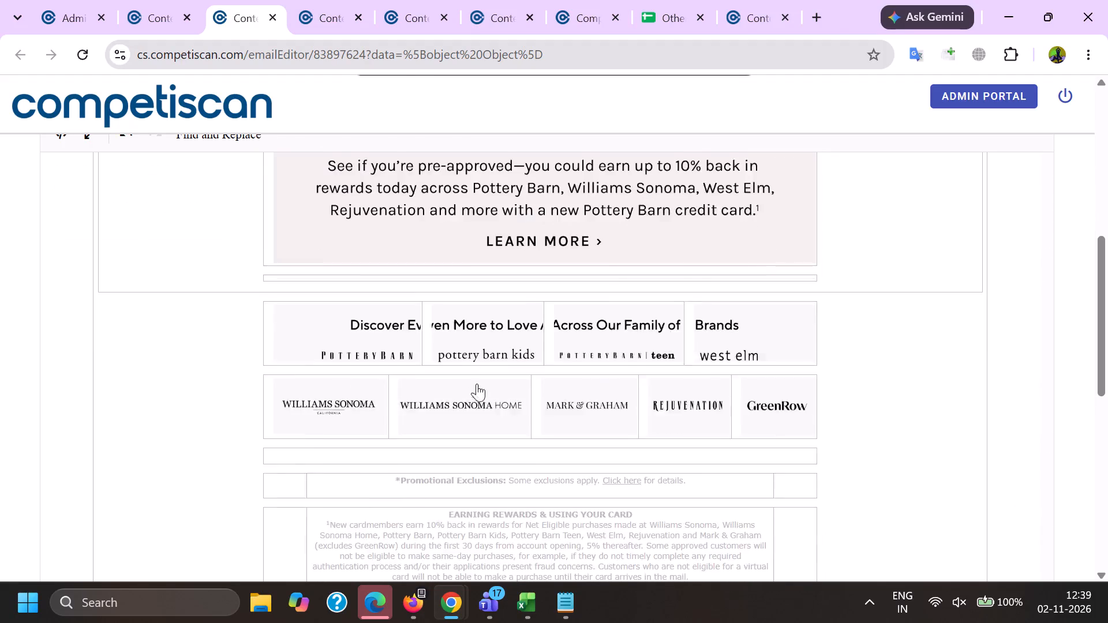
scroll(477, 384, down, 8)
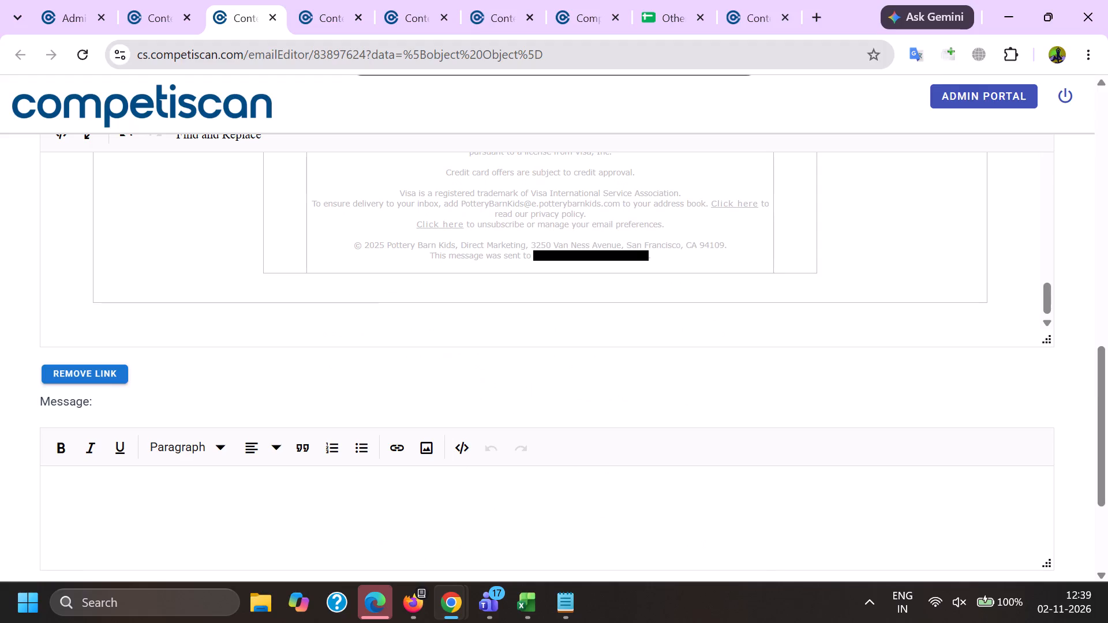
drag(541, 256, 662, 258)
key(BackSpace)
key(BackSpace)
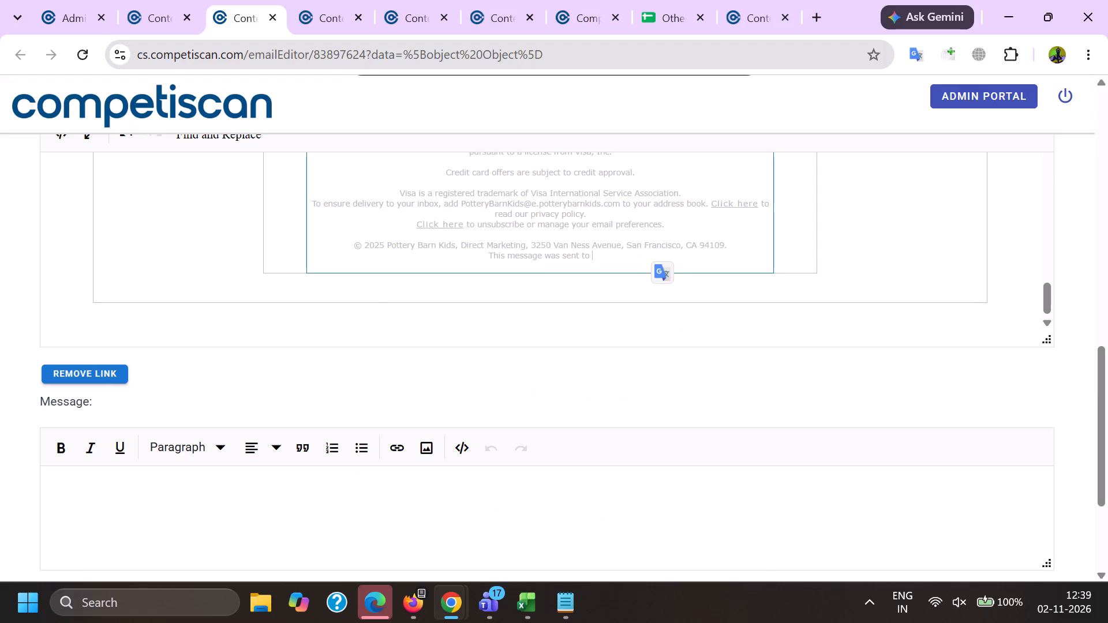
Delete the sender's email address from the "To ensure delivery to your inbox" line in the footer.
click(433, 222)
click(538, 261)
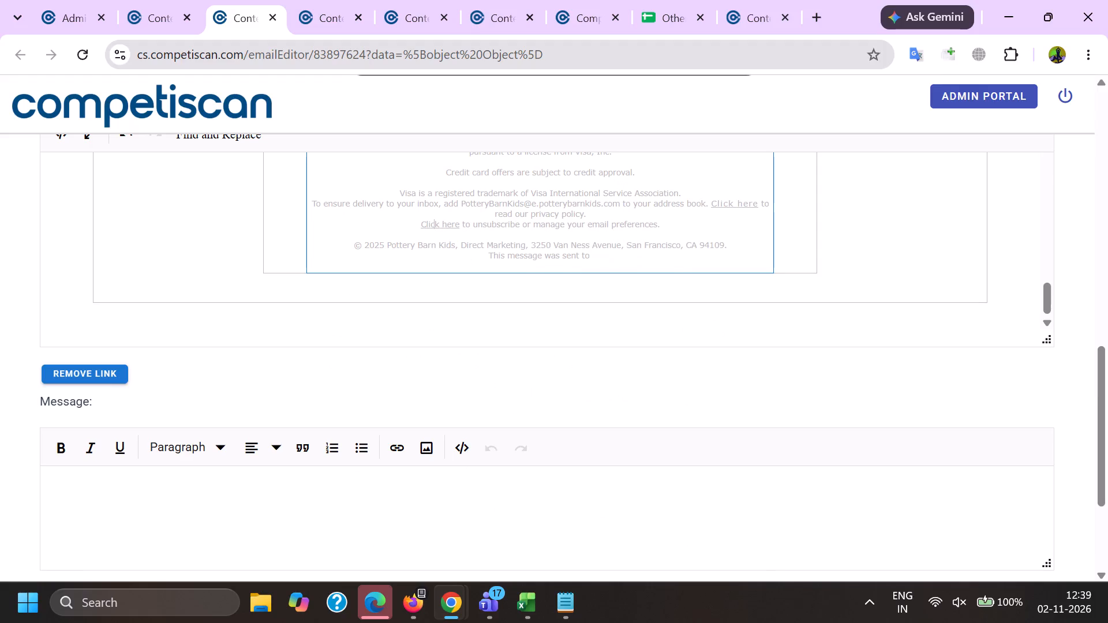
drag(462, 206, 613, 206)
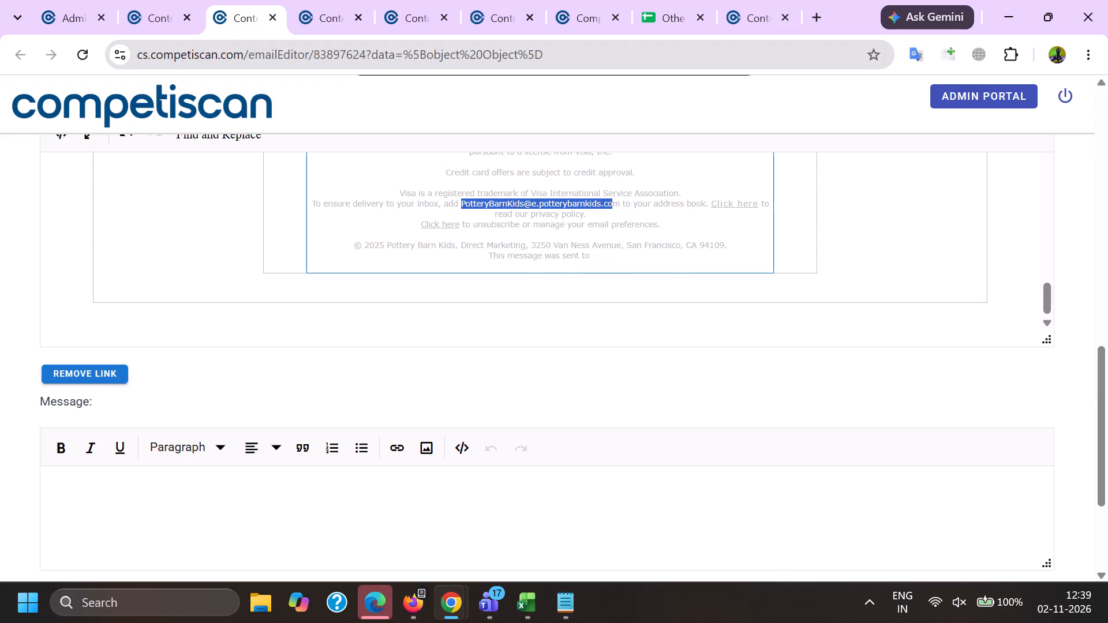
drag(613, 206, 617, 204)
key(BackSpace)
key(BackSpace)
scroll(470, 280, down, 6)
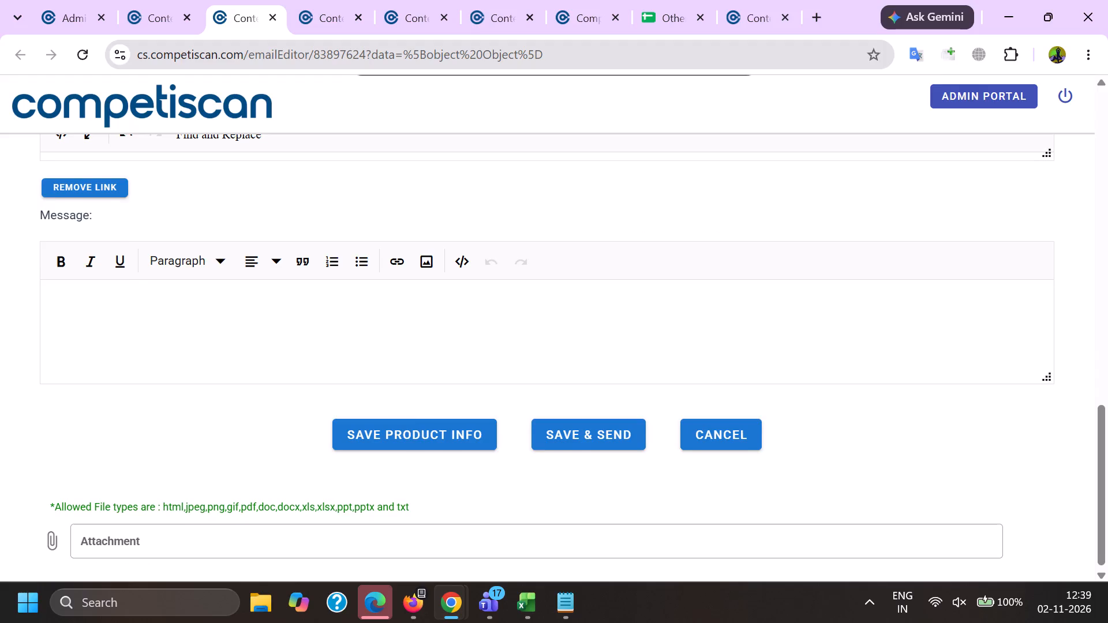
click(416, 423)
click(585, 345)
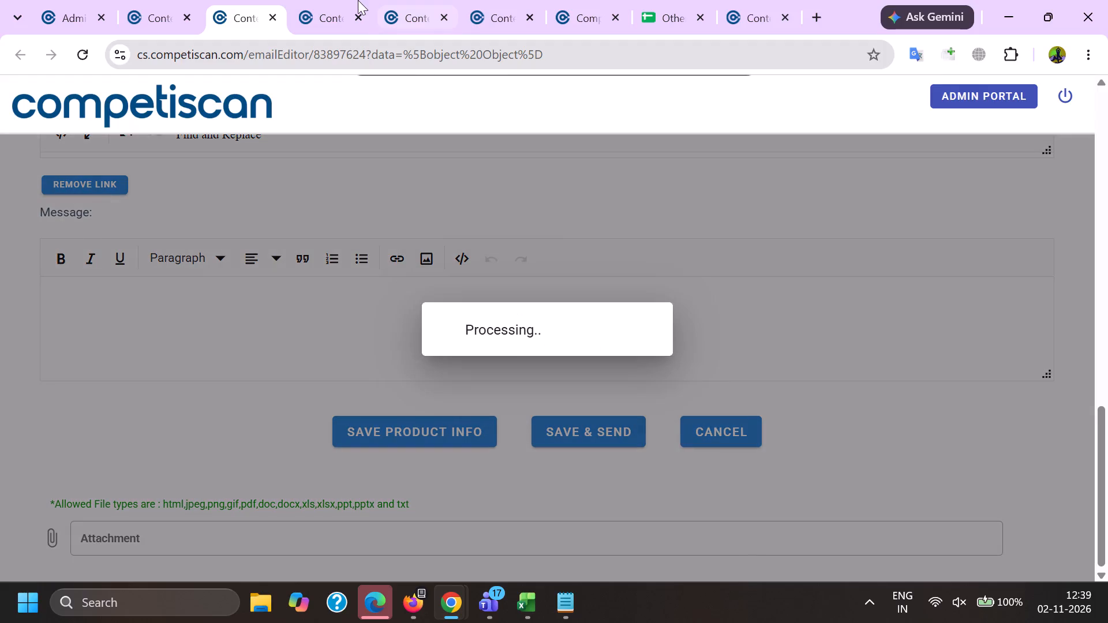
click(354, 0)
click(271, 0)
drag(0, 247, 0, 254)
Open the product record of email 83897624.
scroll(6, 278, up, 4)
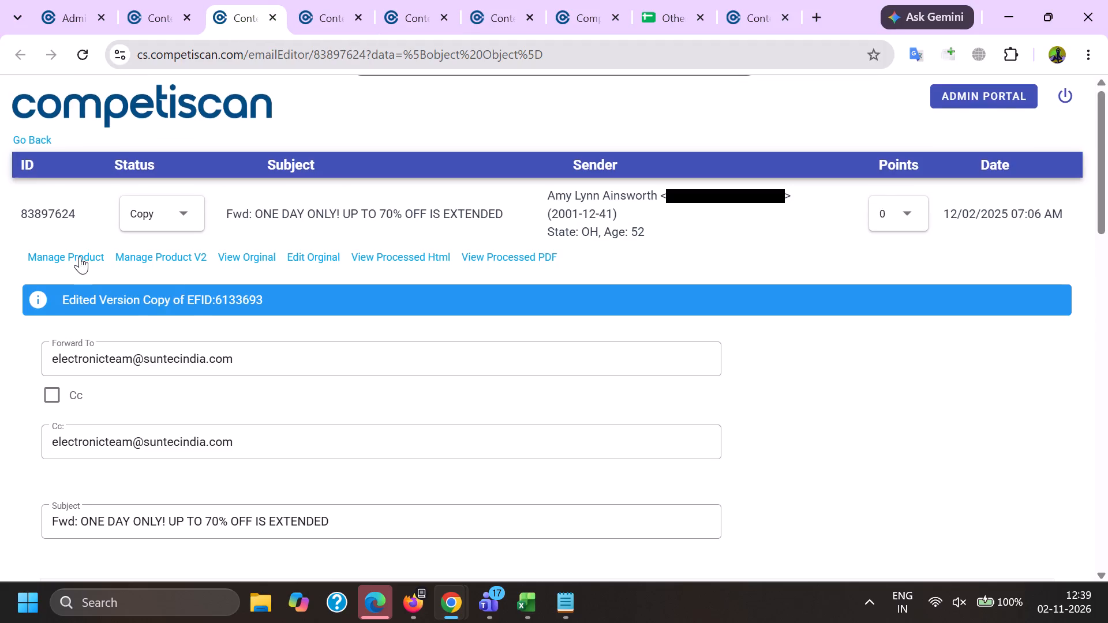
click(80, 256)
Return to the email editor window and set email 83897624's status to blank.
key(alt+Tab)
scroll(167, 291, down, 5)
scroll(119, 338, up, 6)
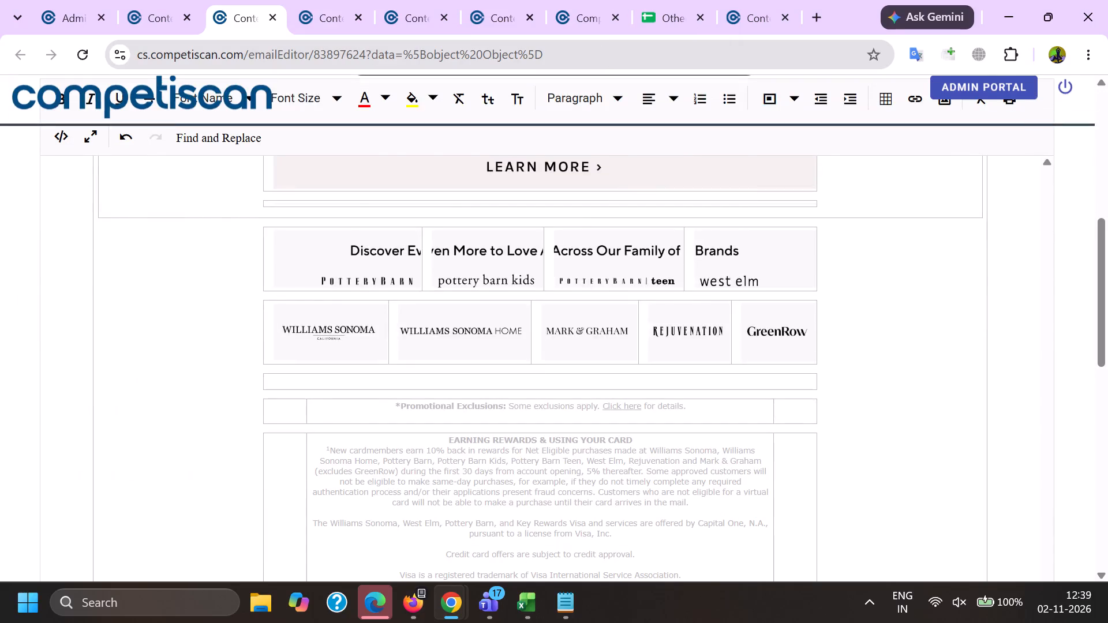
scroll(169, 310, up, 18)
double_click(148, 223)
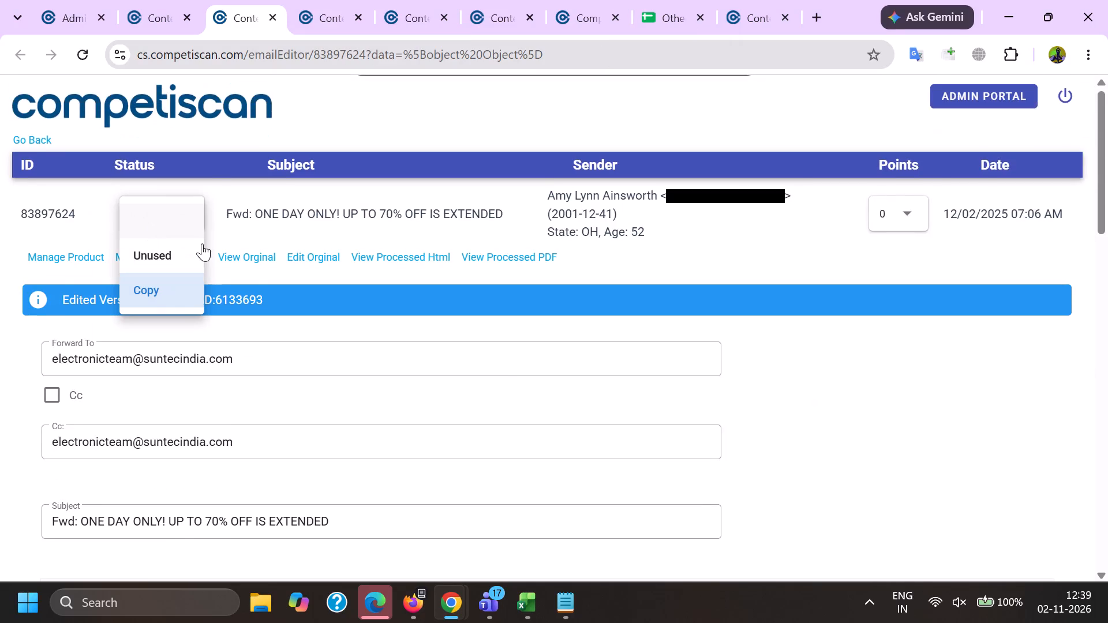
click(0, 428)
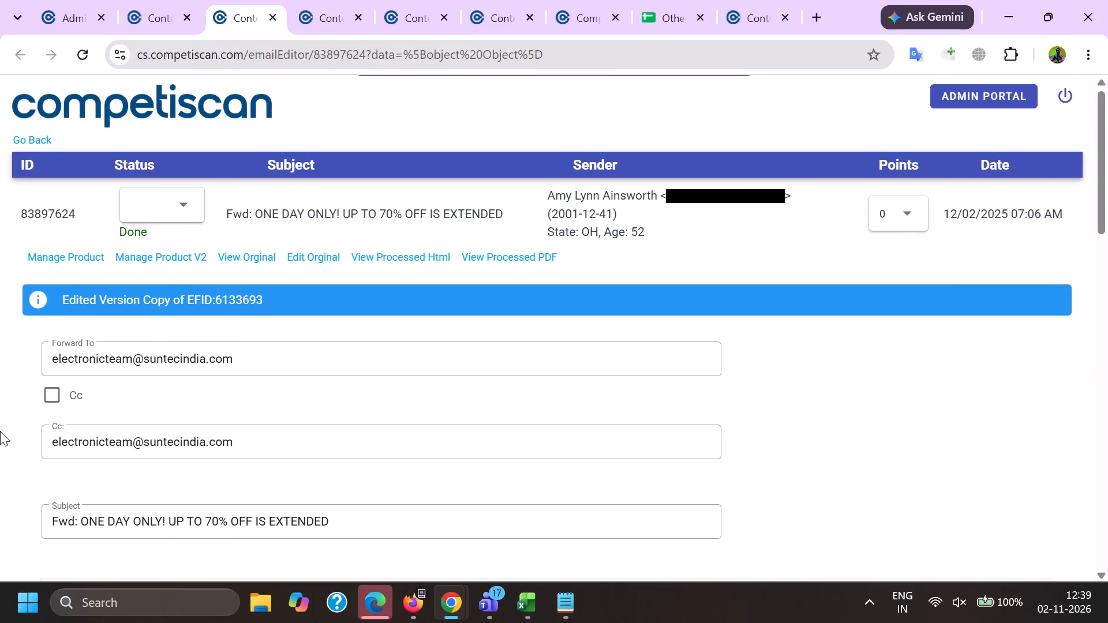
Switch to the product record window and load the product image of the Pottery Barn Kids company.
key(alt+Tab)
scroll(278, 183, down, 5)
click(299, 317)
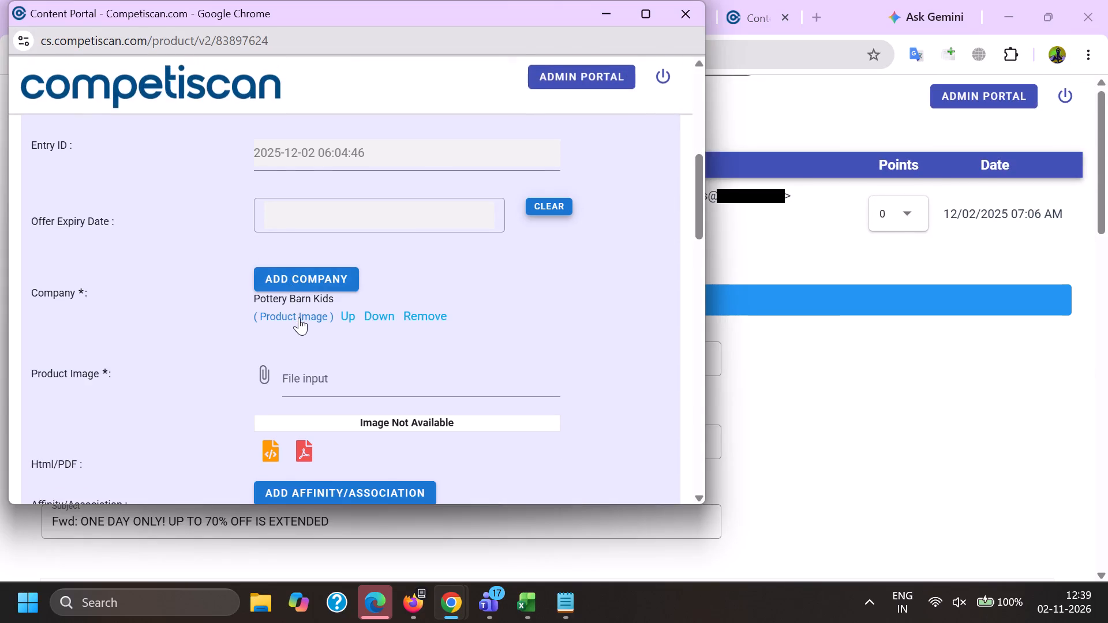
Add Capital One as a second company and Pottery Barn Kids as the affinity/association, reusing the copied company name.
triple_click(286, 300)
key(ctrl+c)
click(308, 280)
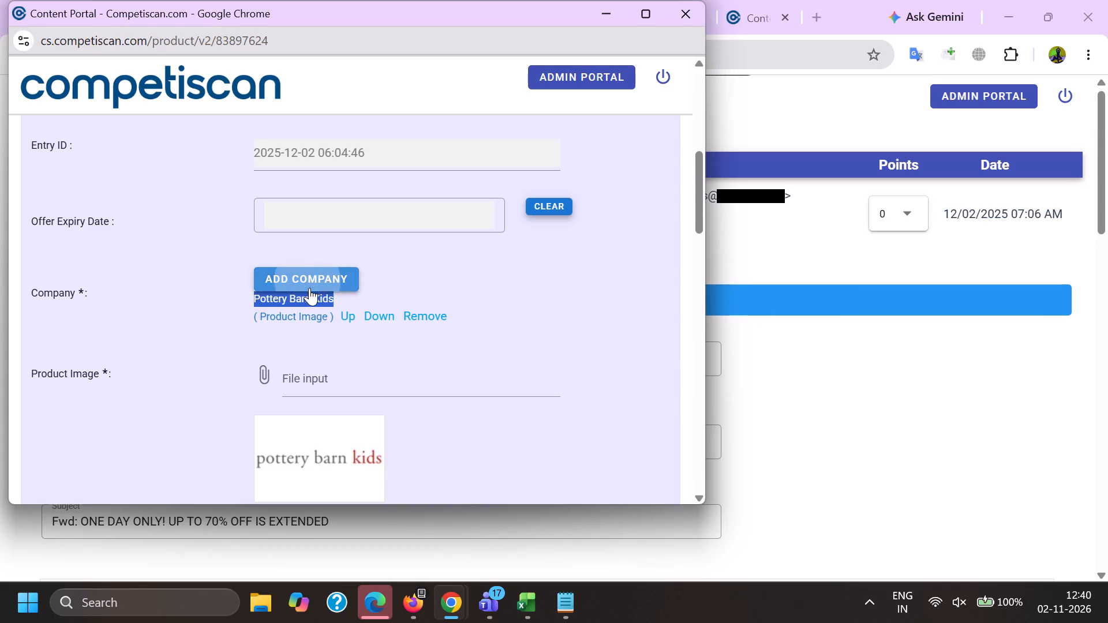
key(c)
key(a)
key(p)
key(i)
key(t)
key(a)
key(l)
key(space)
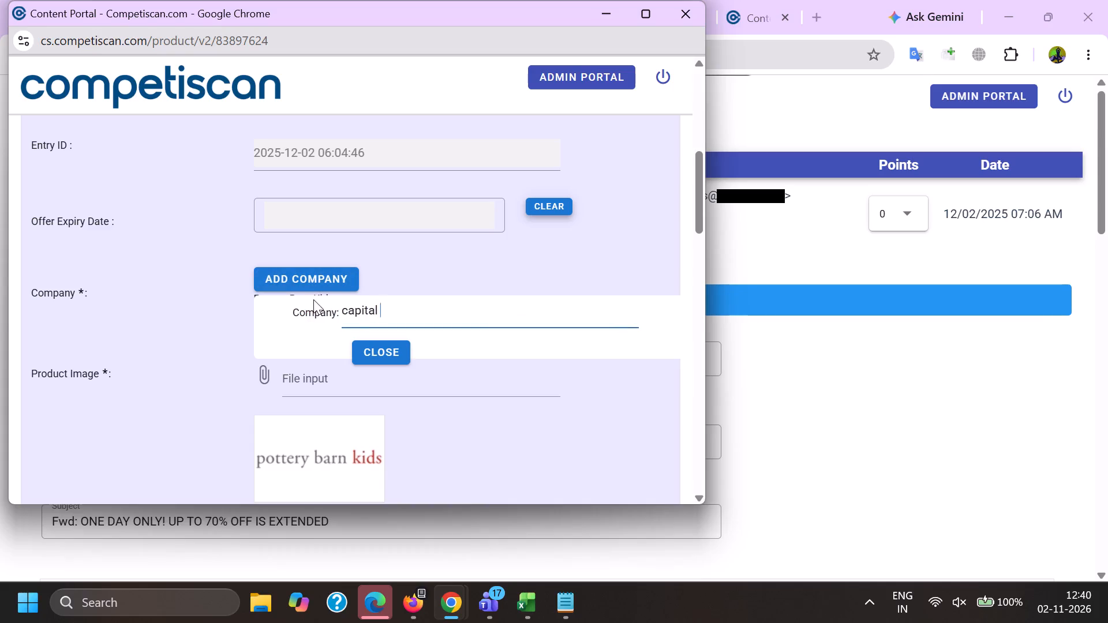
key(o)
key(n)
key(e)
scroll(308, 251, down, 2)
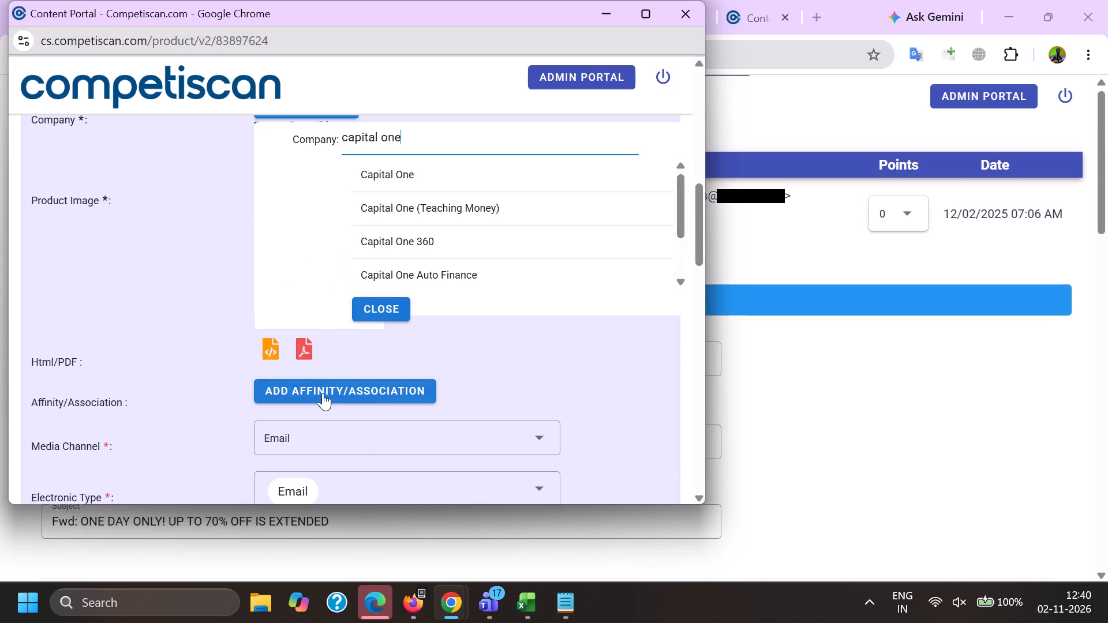
click(323, 392)
click(419, 422)
key(ctrl+v)
scroll(368, 392, up, 3)
click(383, 437)
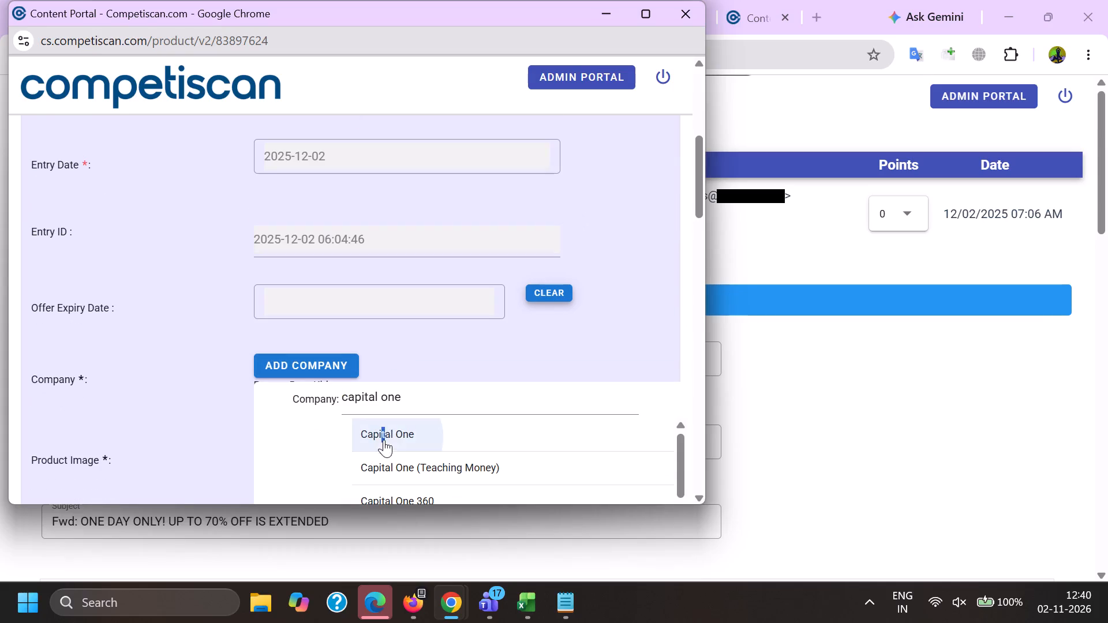
scroll(368, 320, down, 5)
click(384, 344)
Set the classification's sector to Retail.
scroll(319, 180, down, 4)
click(317, 178)
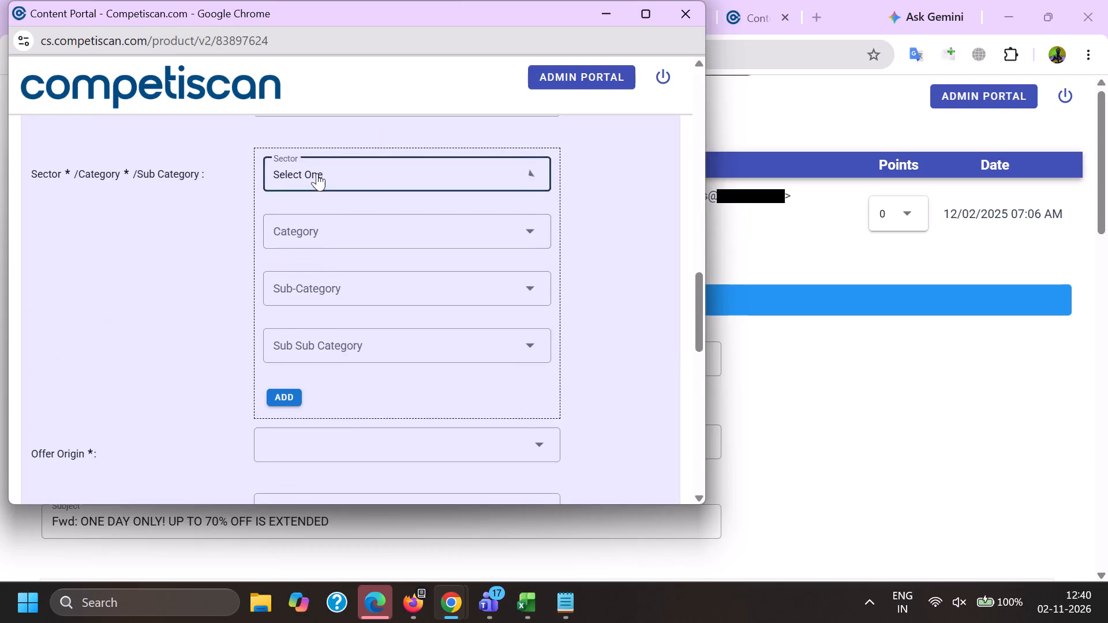
scroll(317, 171, down, 7)
click(314, 265)
click(235, 242)
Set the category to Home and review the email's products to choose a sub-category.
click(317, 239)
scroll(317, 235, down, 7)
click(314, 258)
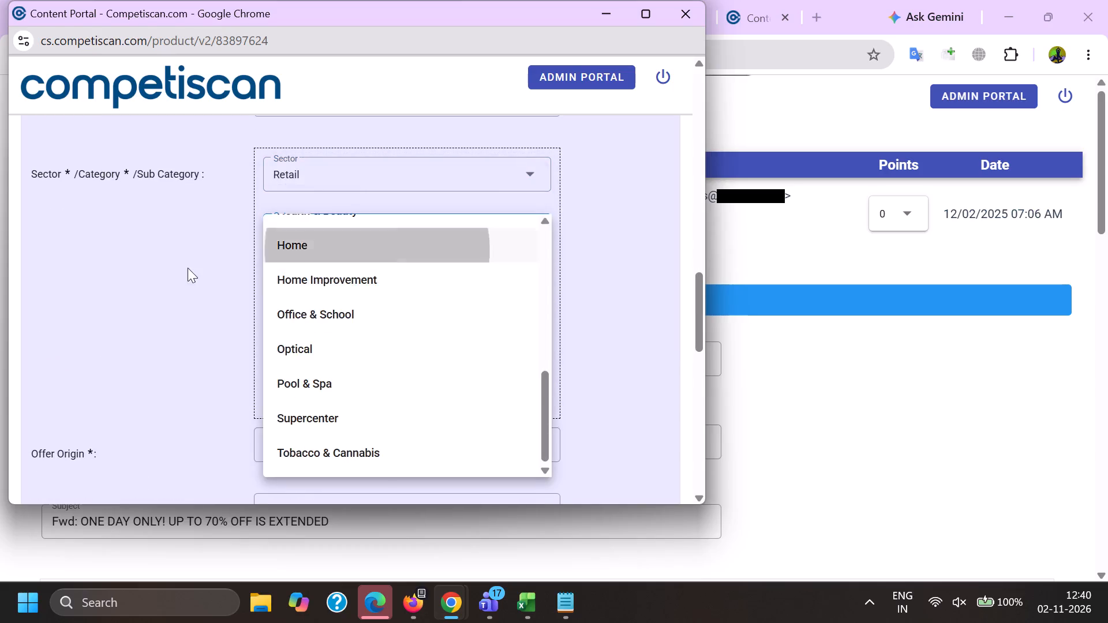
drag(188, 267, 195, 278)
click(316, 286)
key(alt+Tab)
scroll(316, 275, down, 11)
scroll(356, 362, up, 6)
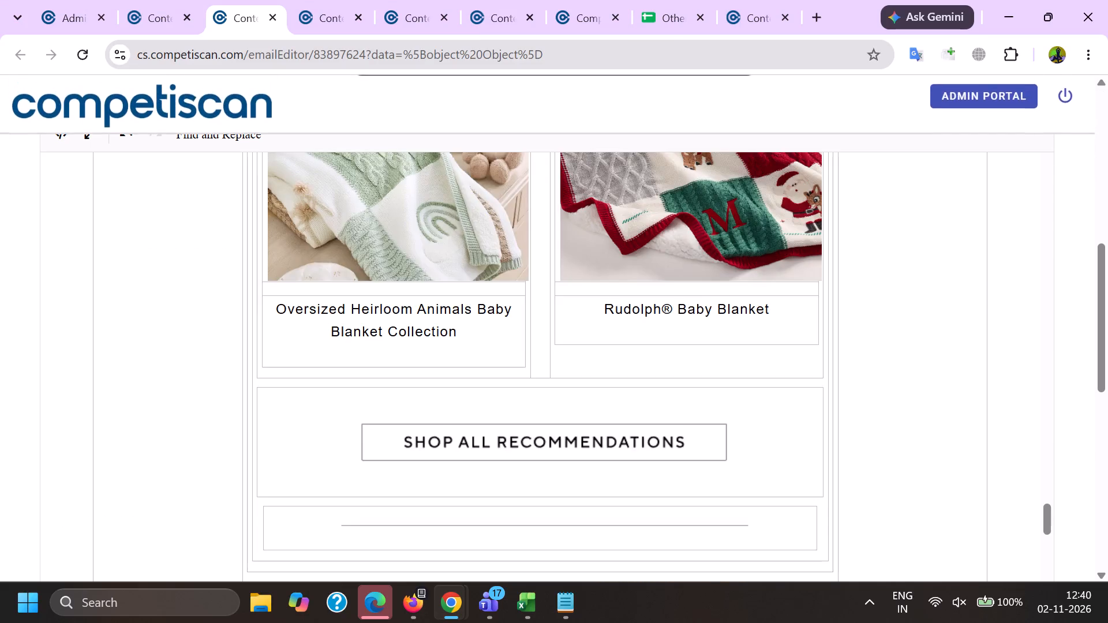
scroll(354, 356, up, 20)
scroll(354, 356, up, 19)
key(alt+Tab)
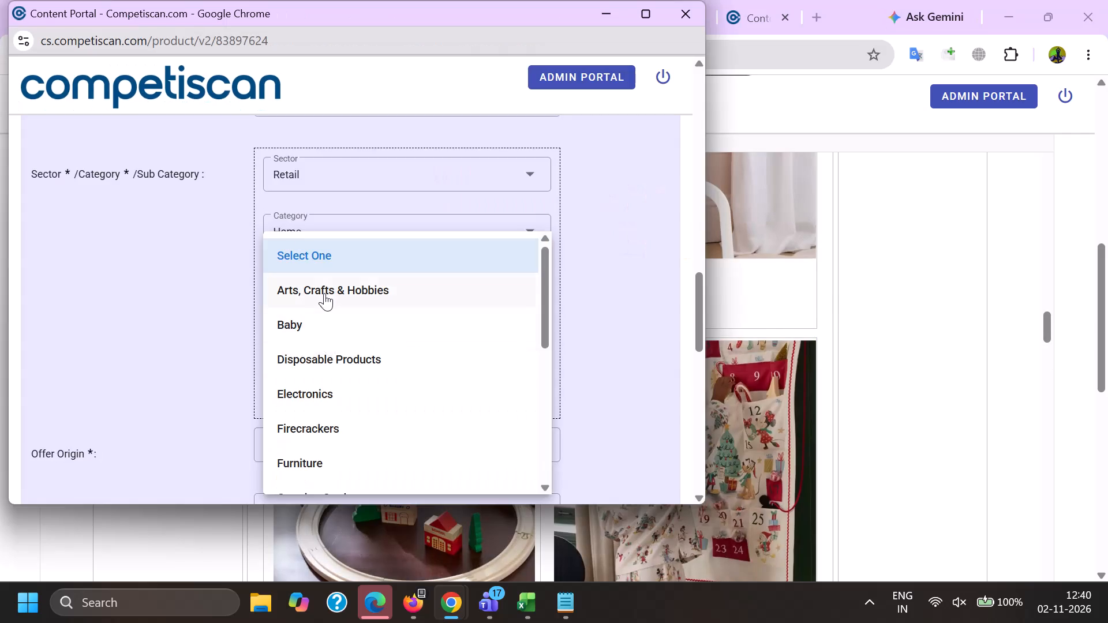
Set the category to Home Improvement with Holiday Decorations and Christmas Decorations beneath it, and add the Retail classification.
click(302, 230)
click(338, 271)
drag(234, 276, 248, 286)
click(319, 297)
scroll(329, 194, down, 1)
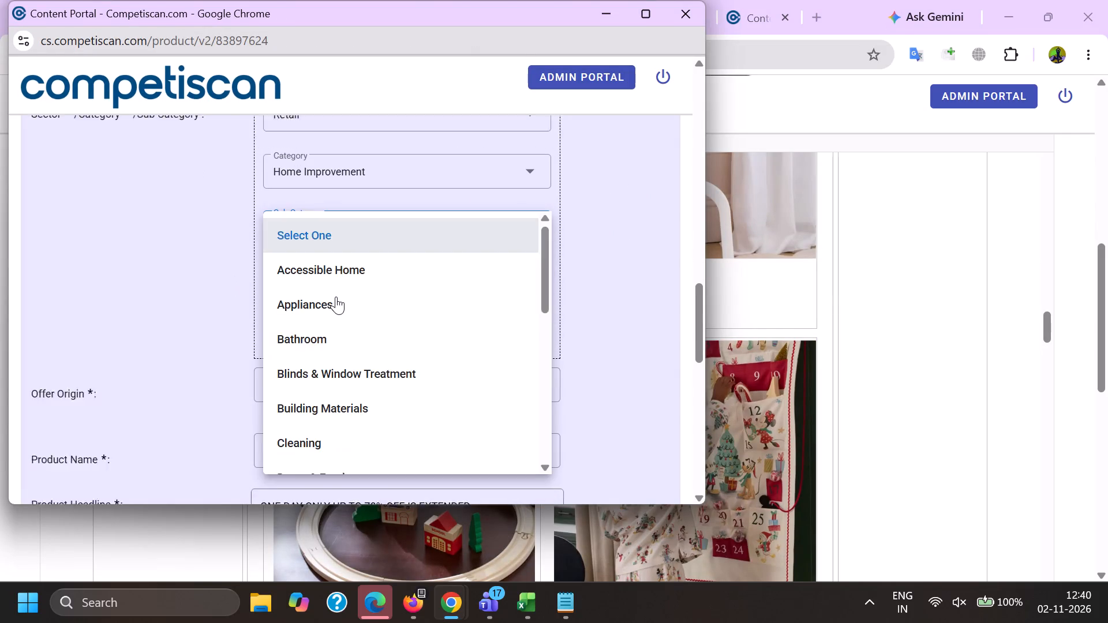
scroll(335, 293, down, 7)
click(339, 348)
click(267, 343)
click(315, 258)
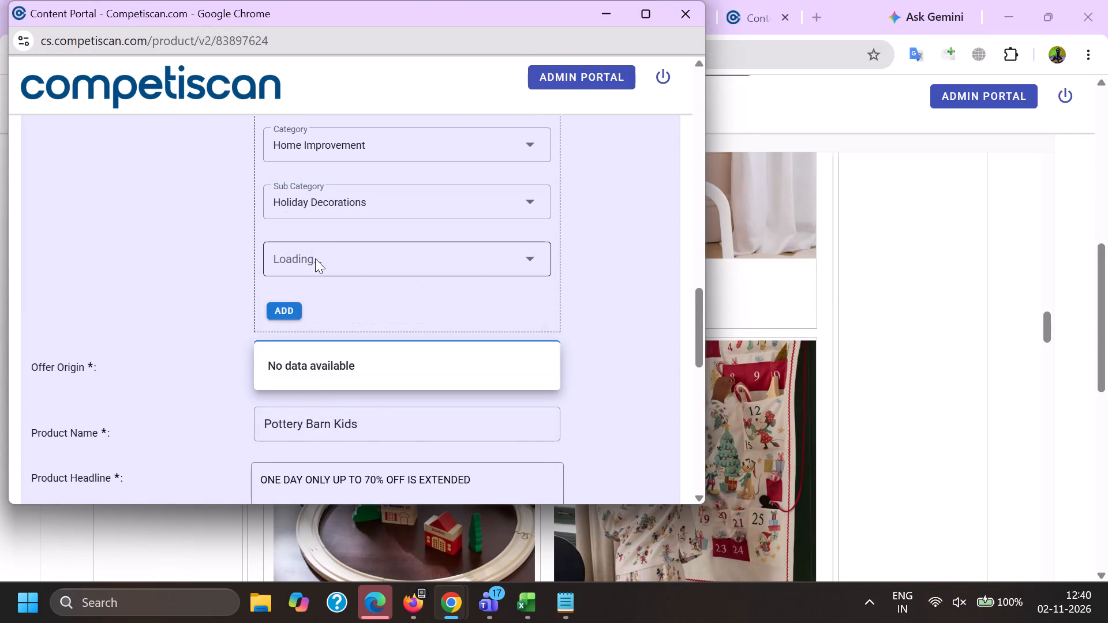
click(343, 294)
click(197, 306)
click(286, 317)
scroll(313, 374, up, 2)
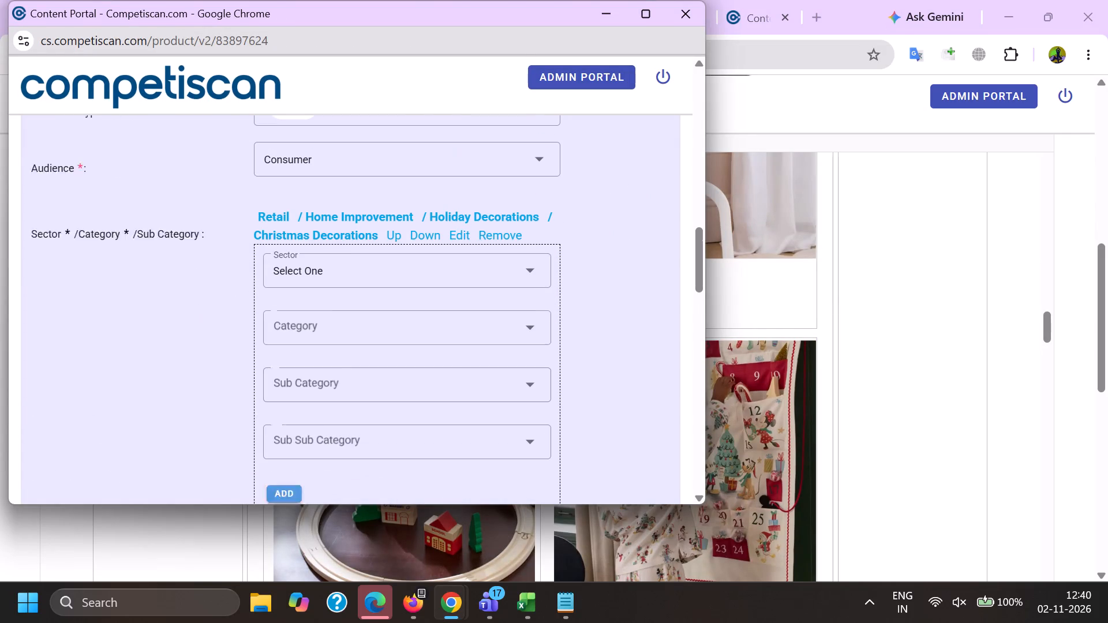
Add a second classification with sector Credit Cards, category Payment Cards and sub-category Credit Cards.
click(331, 297)
scroll(317, 434, up, 6)
click(334, 388)
drag(182, 385, 192, 385)
click(293, 355)
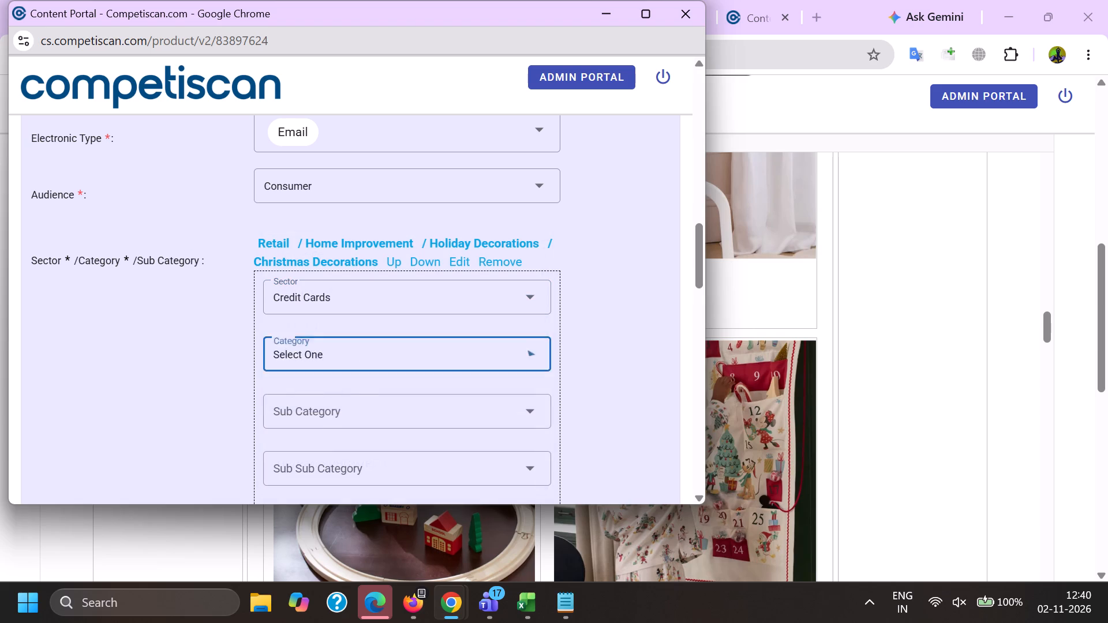
click(340, 429)
click(325, 407)
scroll(327, 257, down, 2)
click(338, 410)
click(215, 397)
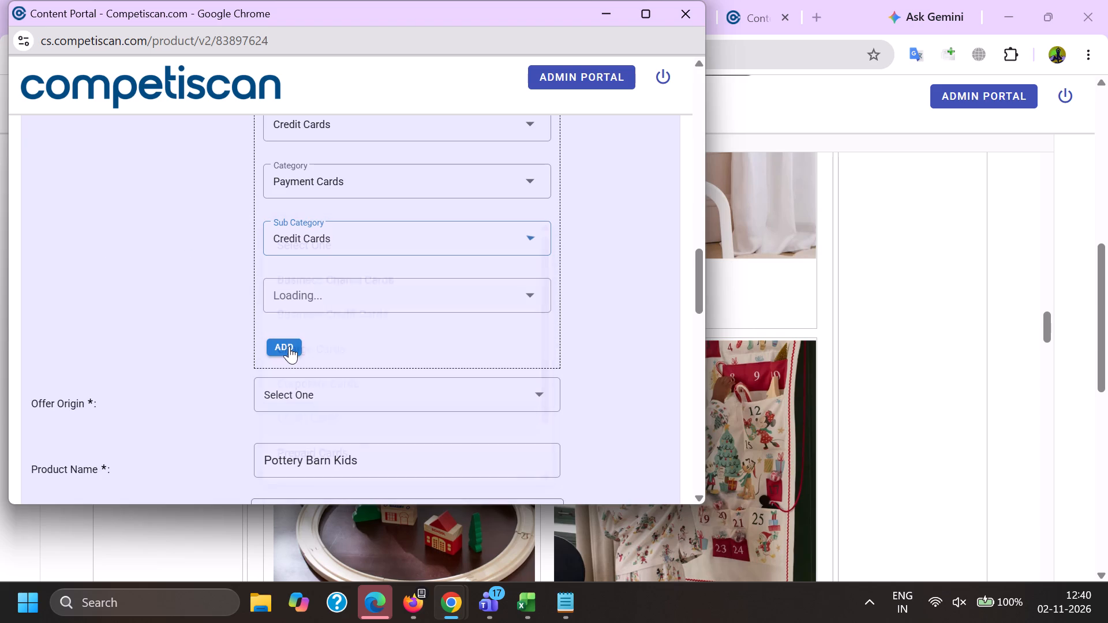
click(289, 340)
scroll(308, 380, up, 3)
click(426, 344)
scroll(402, 308, up, 1)
scroll(401, 307, down, 6)
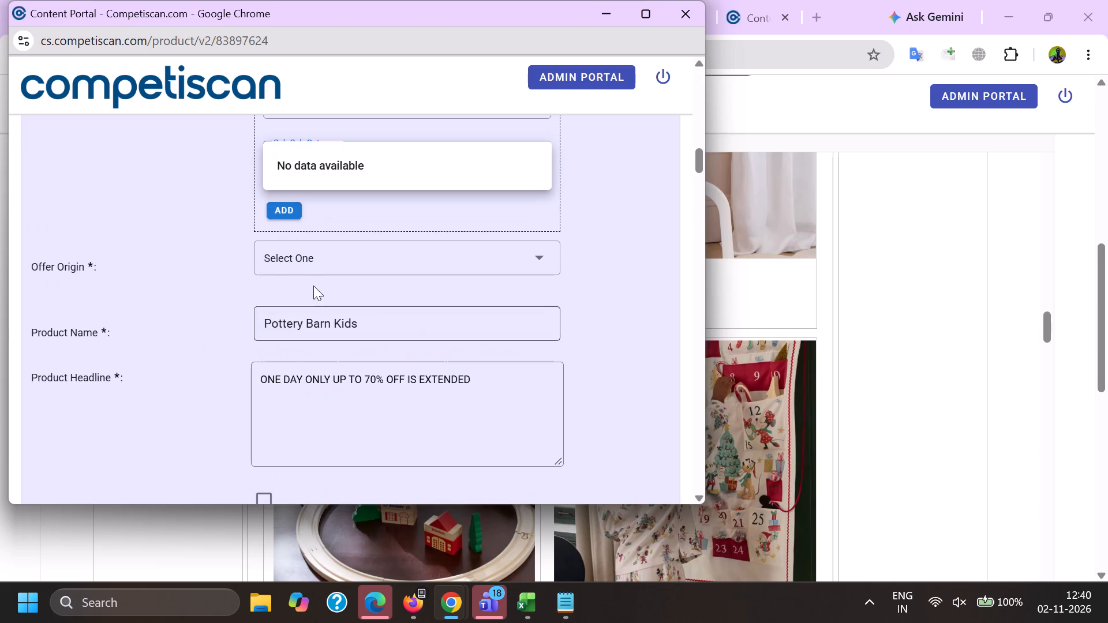
scroll(437, 340, up, 4)
click(418, 262)
Set the offer origin to Provider/Bank.
scroll(402, 252, down, 5)
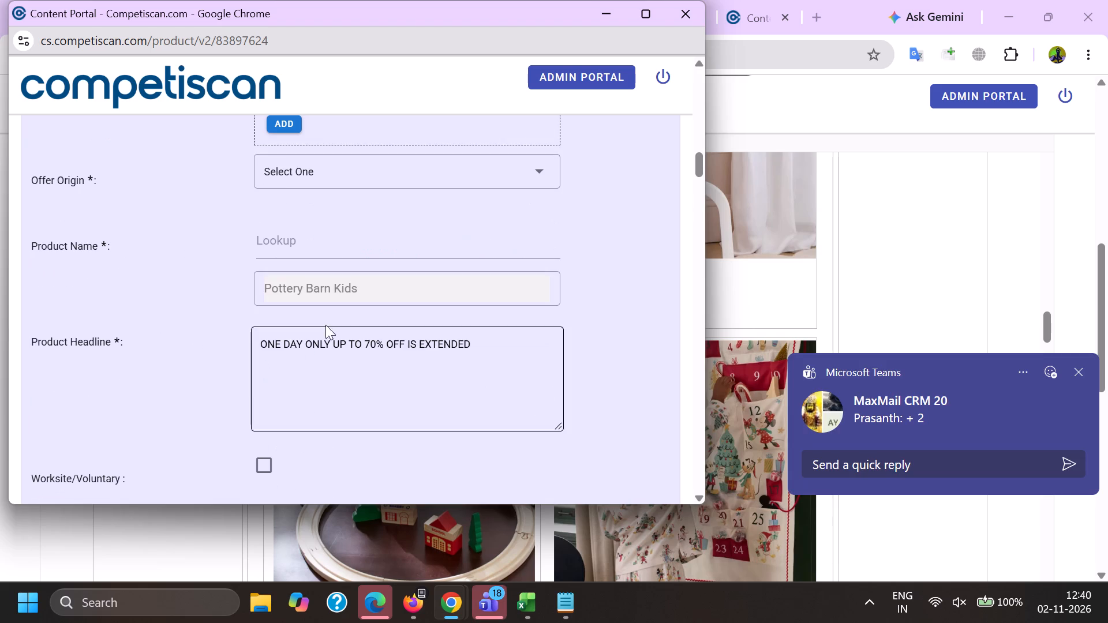
click(279, 183)
double_click(335, 253)
Look up Pottery Barn as the product name and choose Pottery Barn Key Rewards Visa Credit Card.
key(ctrl+v)
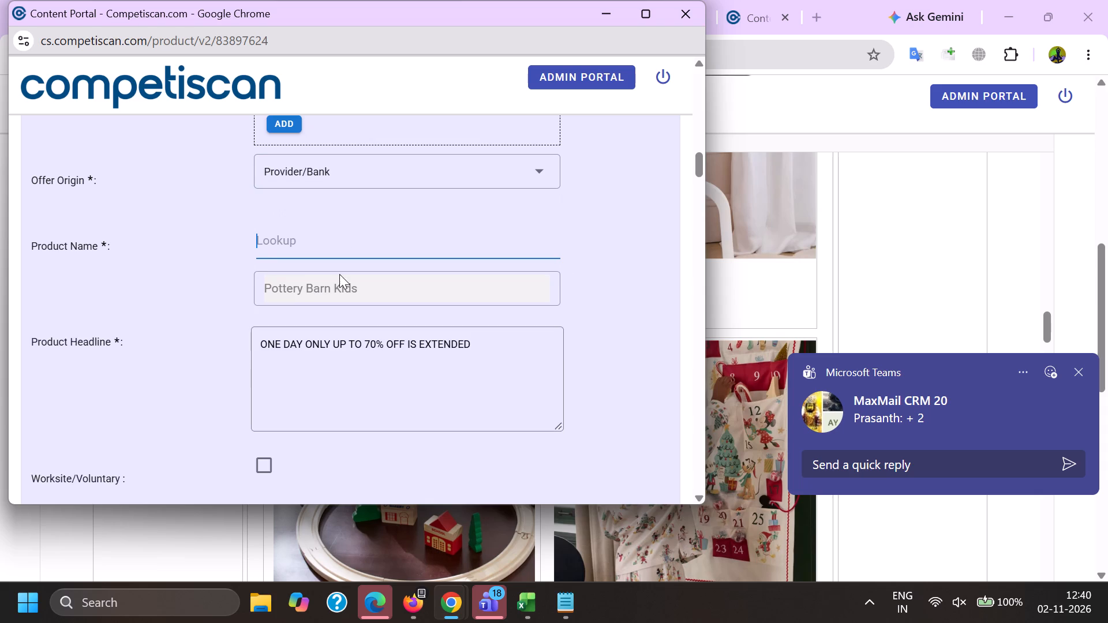
drag(335, 245, 458, 265)
key(BackSpace)
key(BackSpace)
key(BackSpace)
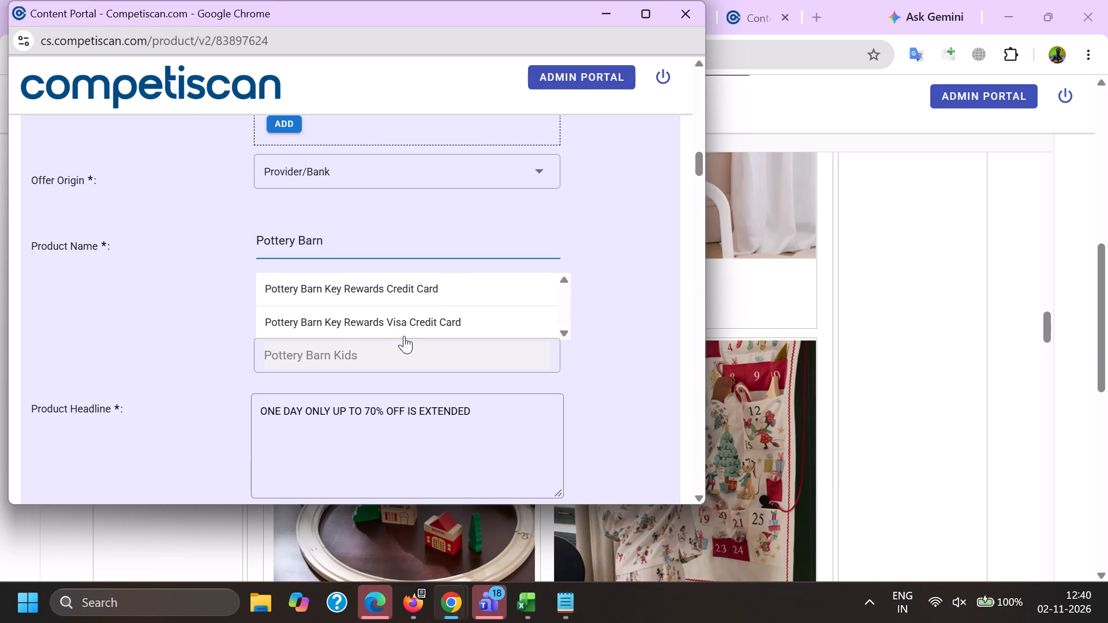
click(402, 333)
scroll(399, 337, up, 5)
click(334, 262)
Replace the product headline with the email's copied subject line, "ONE DAY ONLY! UP TO 70% OFF IS EXTENDED", ending it with a period.
scroll(334, 255, up, 1)
scroll(334, 255, down, 6)
drag(451, 317, 450, 324)
drag(533, 310, 17, 299)
key(BackSpace)
key(alt+Tab)
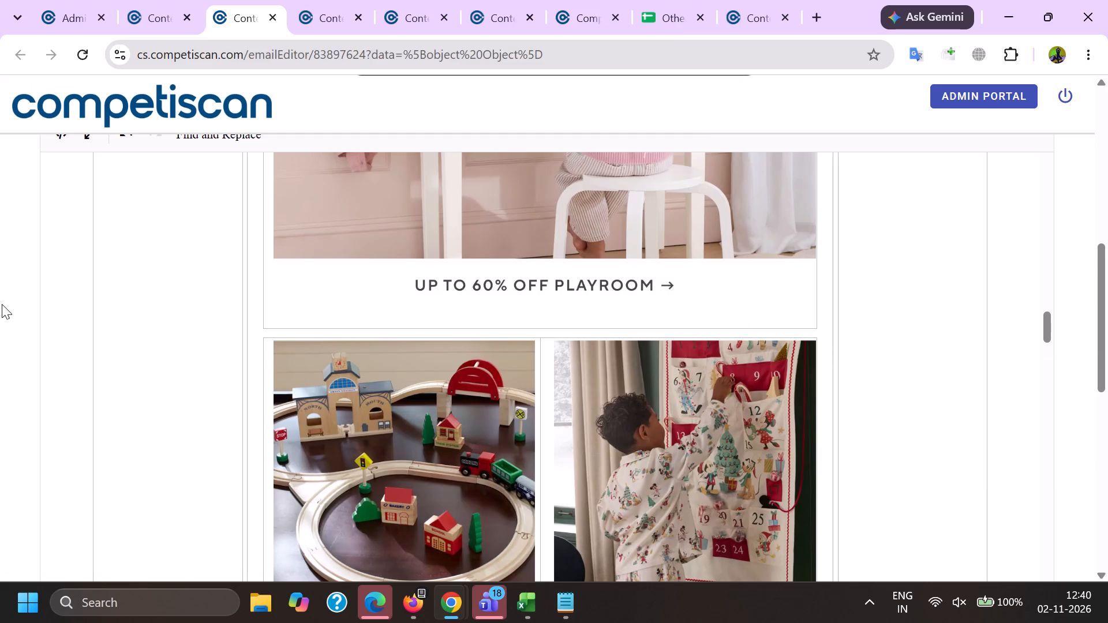
scroll(291, 384, up, 20)
scroll(291, 384, up, 18)
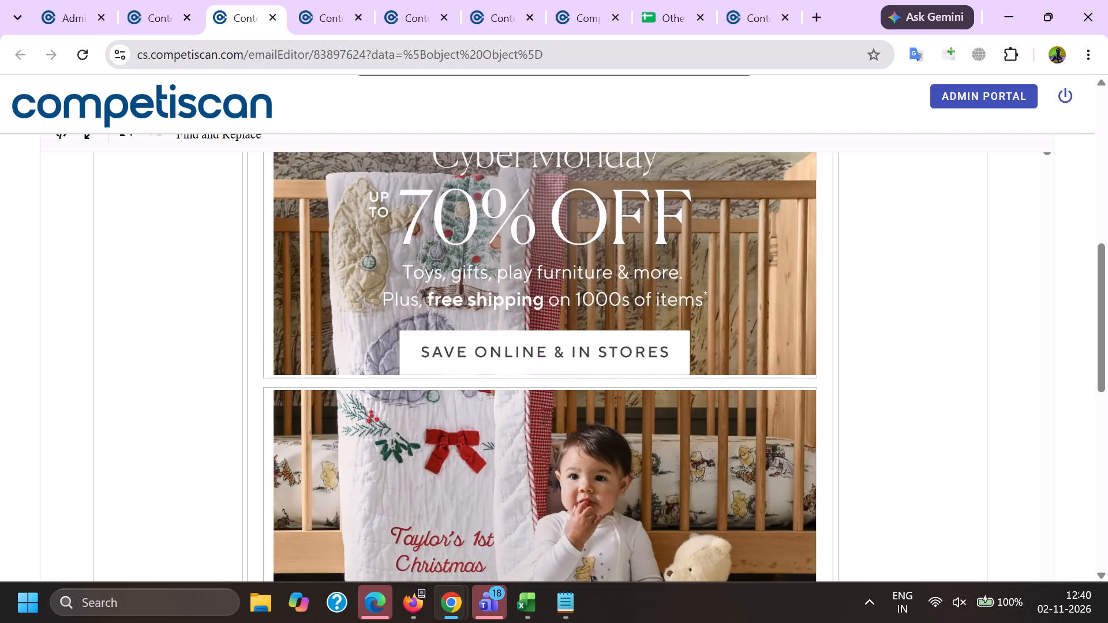
scroll(167, 399, up, 20)
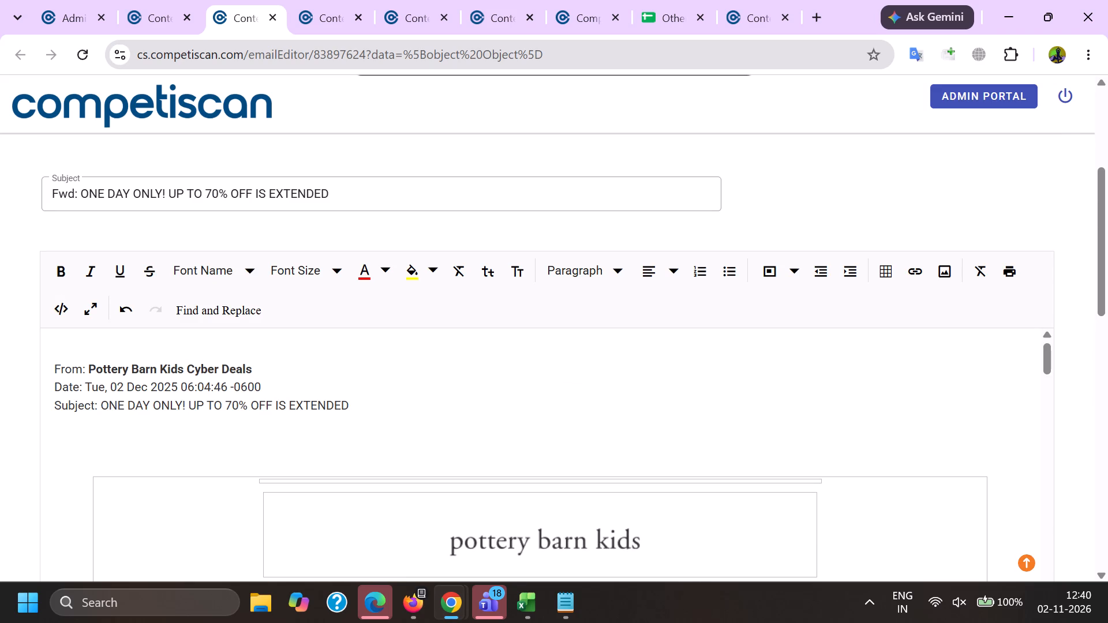
double_click(110, 410)
shift+click(339, 397)
key(ctrl+c)
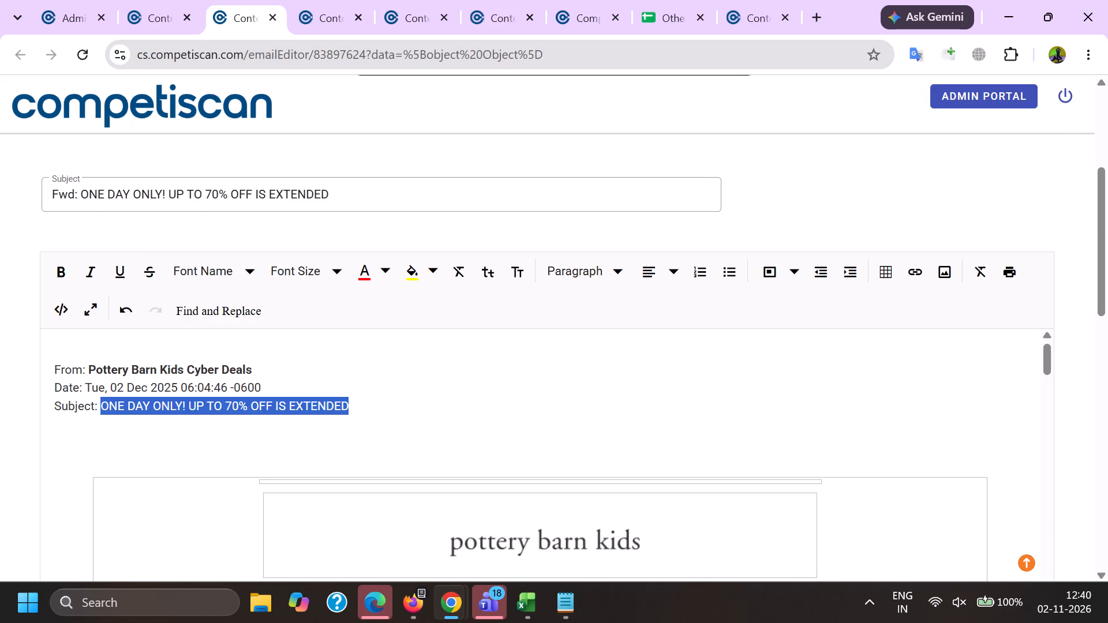
key(alt+Tab)
key(ctrl+v)
key(slash)
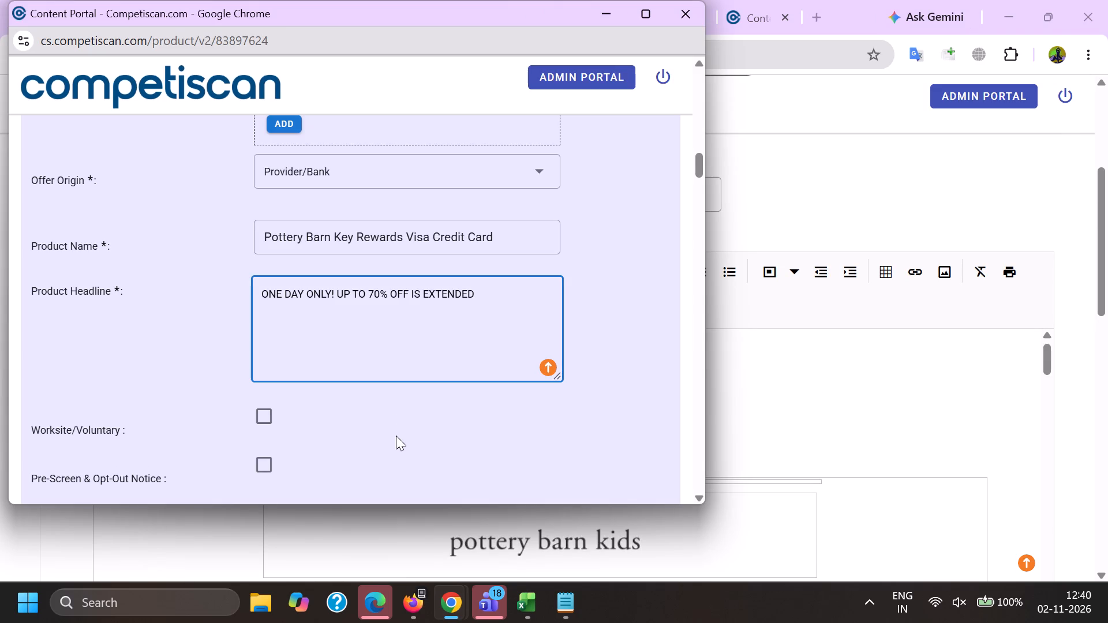
key(space)
key(BackSpace)
key(BackSpace)
key(period)
key(space)
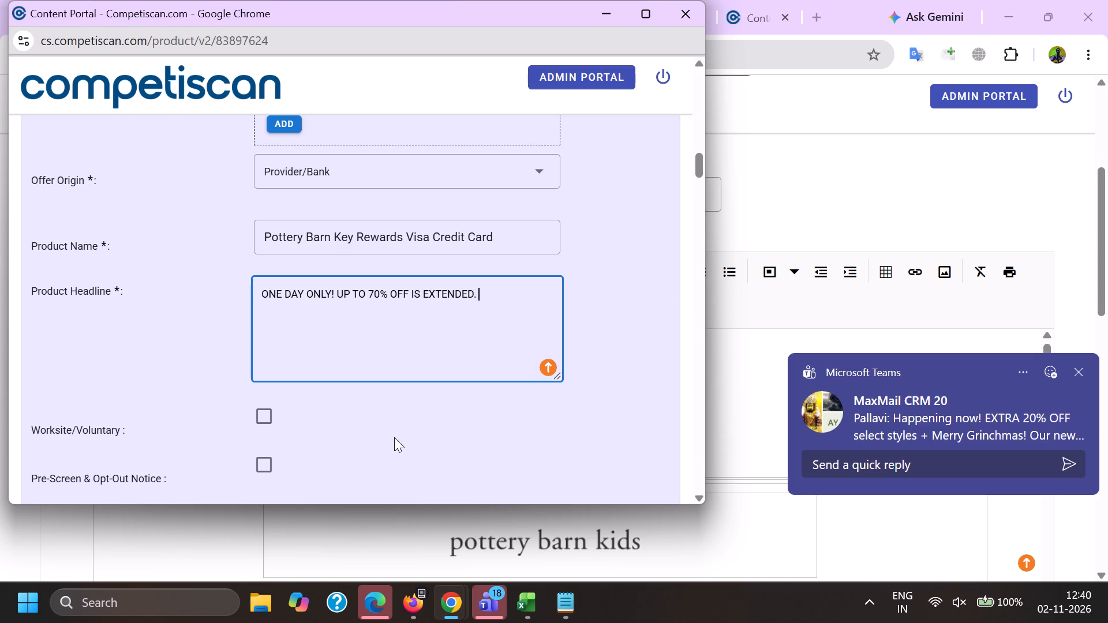
Append "Earn 10% back in rewards" to the product headline, copied from the headline of the other open Pottery Barn product record.
key(alt+Tab)
click(749, 0)
scroll(577, 380, up, 6)
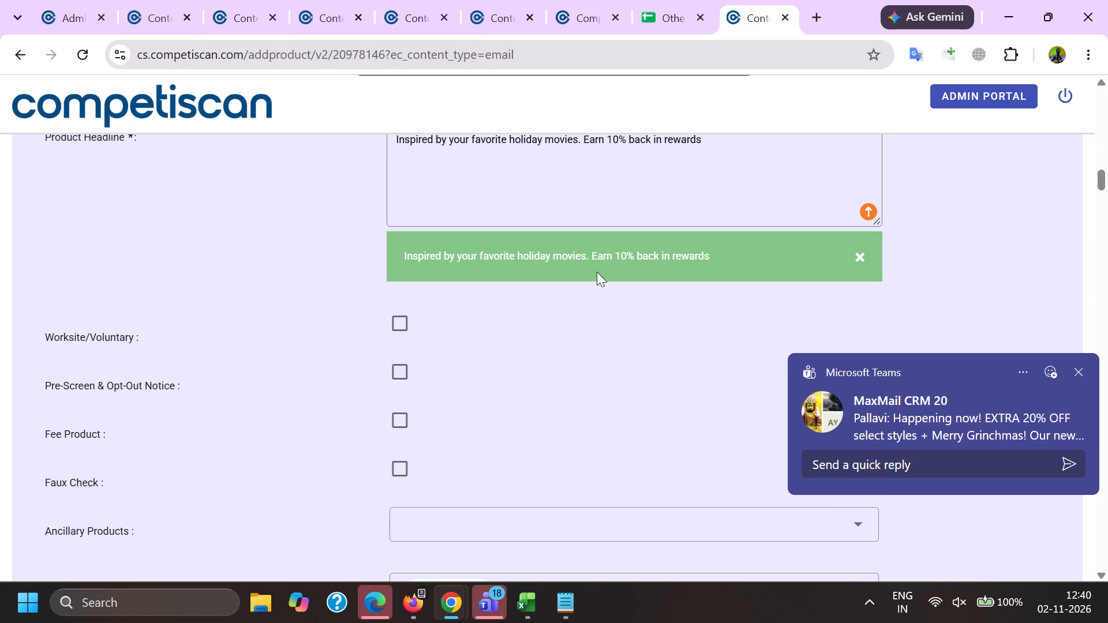
double_click(591, 143)
scroll(572, 292, up, 2)
double_click(589, 315)
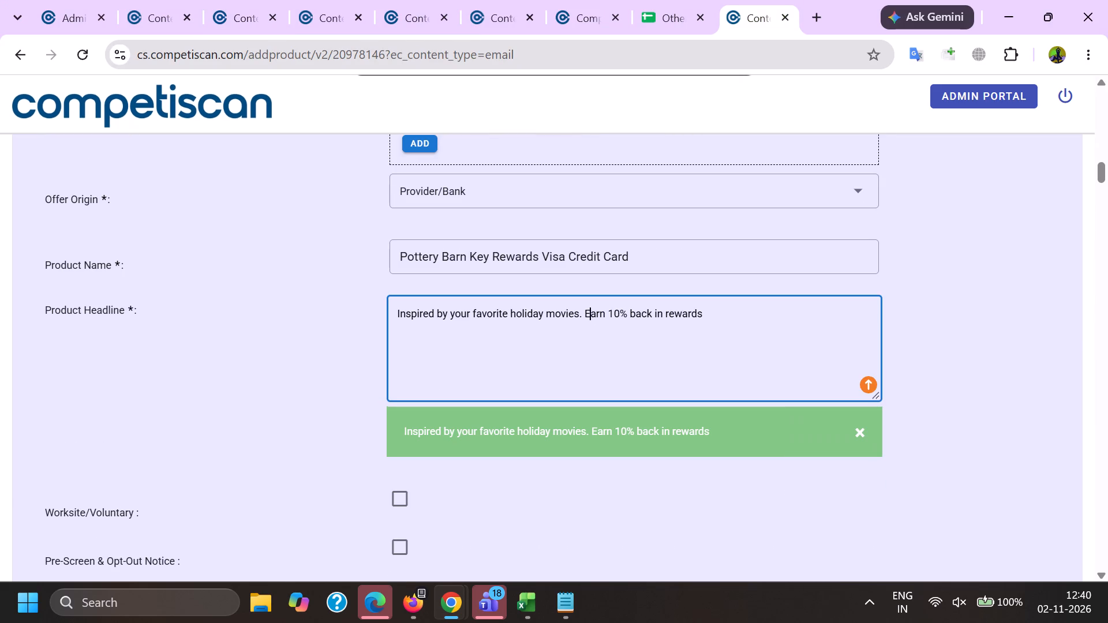
shift+click(761, 331)
triple_click(597, 313)
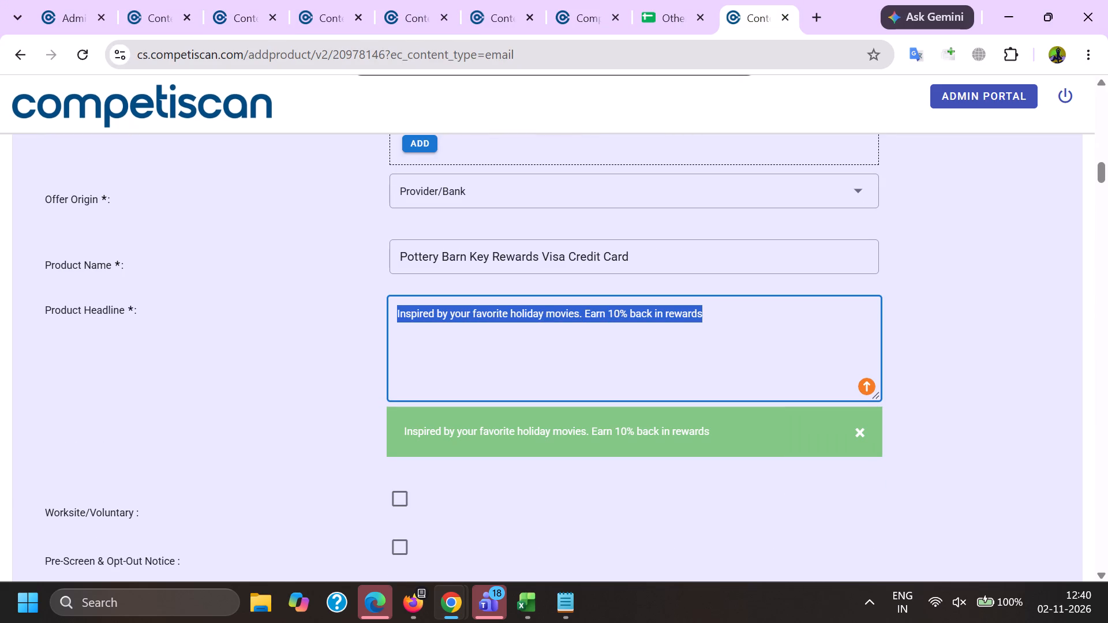
double_click(598, 314)
shift+click(697, 315)
key(ctrl+c)
key(alt+Tab)
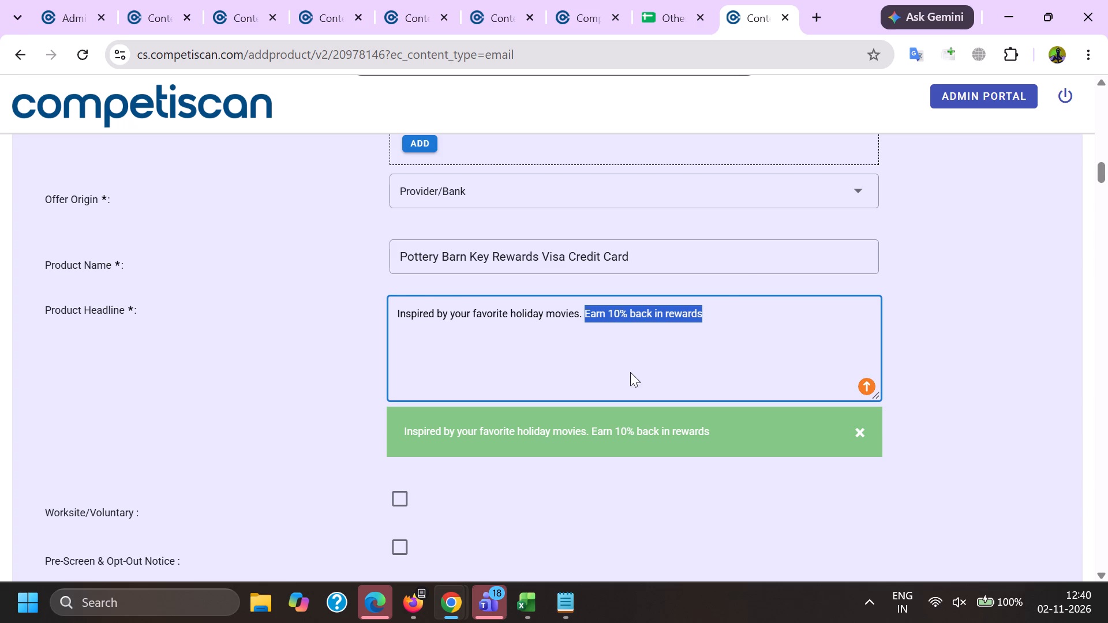
key(ctrl+v)
Set the response mechanism to URL/Website.
scroll(340, 320, down, 4)
click(295, 354)
click(302, 337)
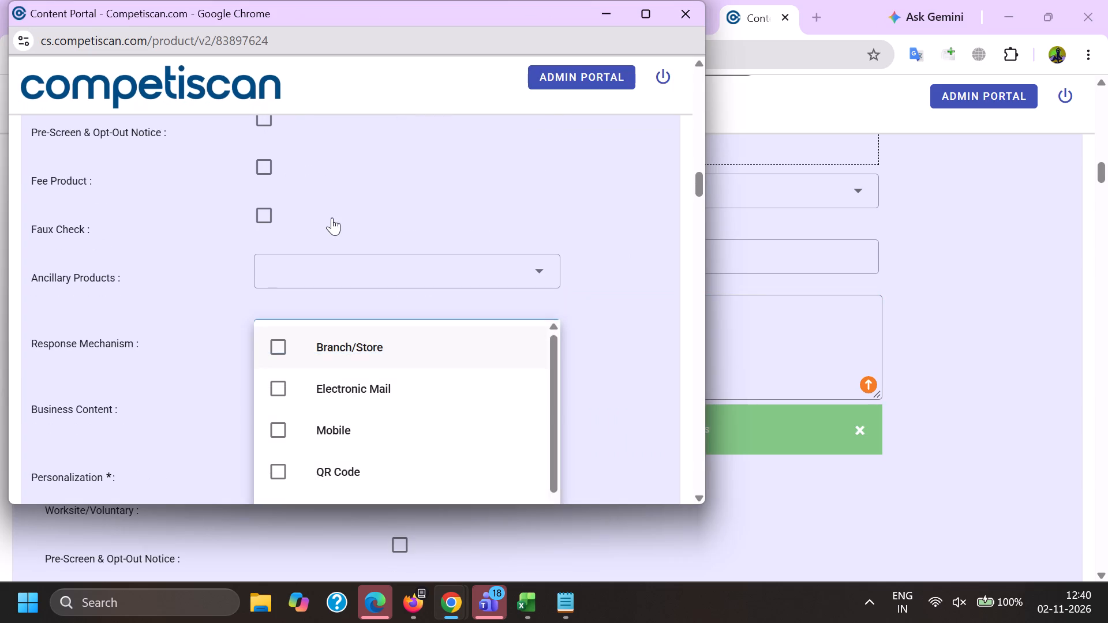
click(339, 347)
scroll(369, 242, down, 8)
click(339, 376)
click(254, 370)
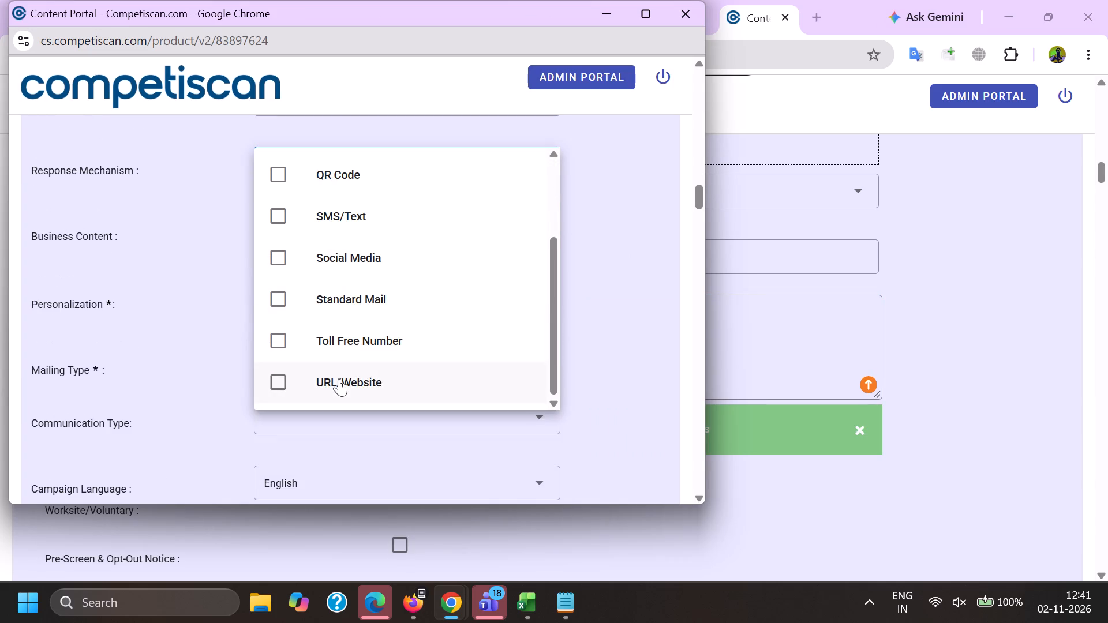
click(322, 375)
click(170, 381)
Set the mailing type to Acquisition.
click(286, 385)
click(308, 364)
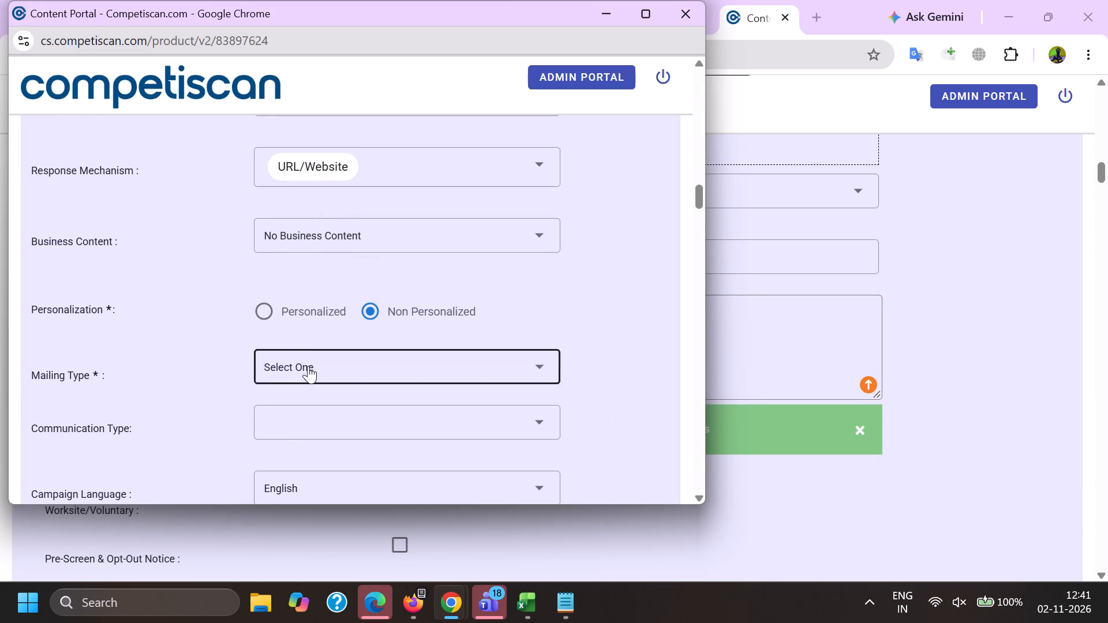
drag(316, 279, 313, 291)
drag(171, 363, 186, 370)
click(287, 401)
Select Bonuses/Contests/Incentives, Co-Brand and Mobile Application as the communication types.
scroll(301, 222, down, 2)
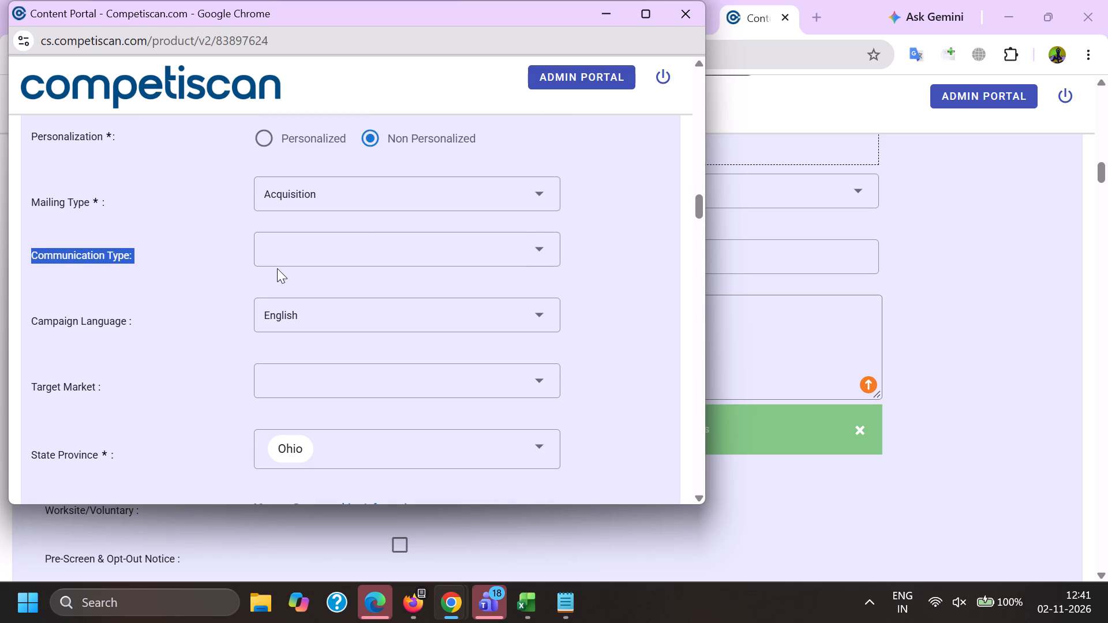
click(275, 238)
click(336, 385)
scroll(336, 381, down, 5)
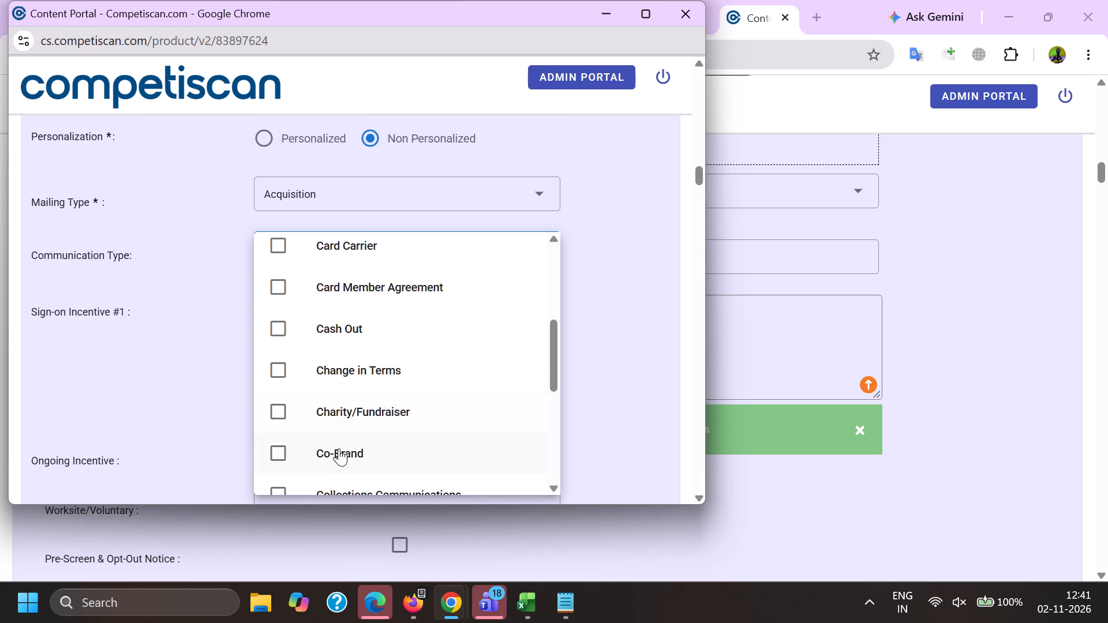
click(339, 448)
scroll(342, 384, down, 12)
click(370, 281)
click(173, 295)
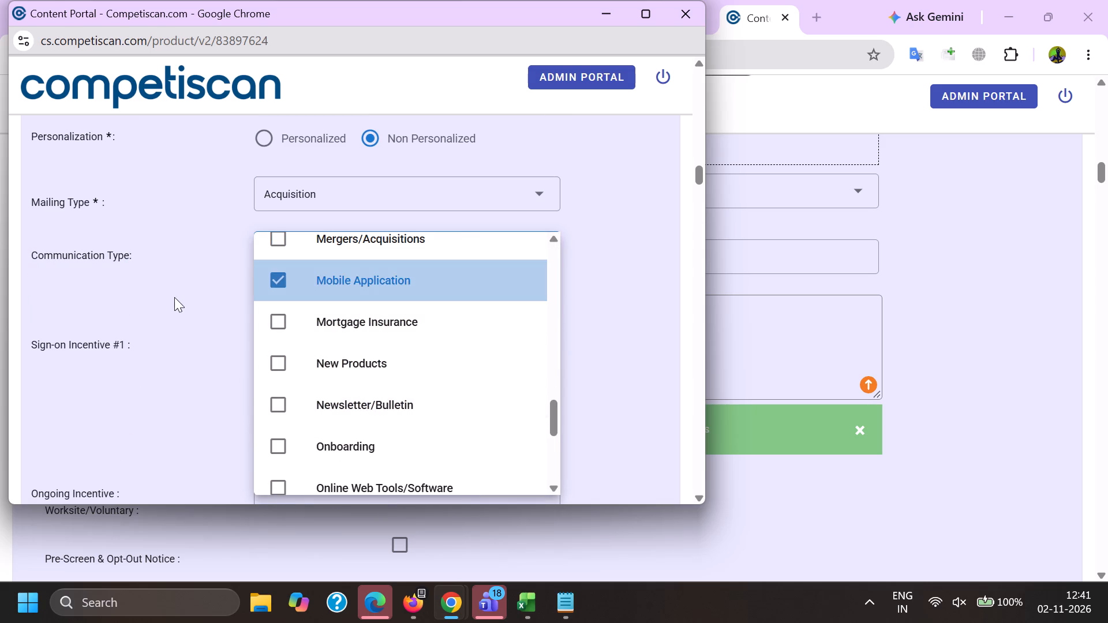
Copy "10% back in rewards during the first 30 days from account opening" from the reference record into Sign-on Incentive #1.
key(alt+Tab)
scroll(630, 305, down, 6)
scroll(735, 402, down, 3)
drag(795, 348, 101, 273)
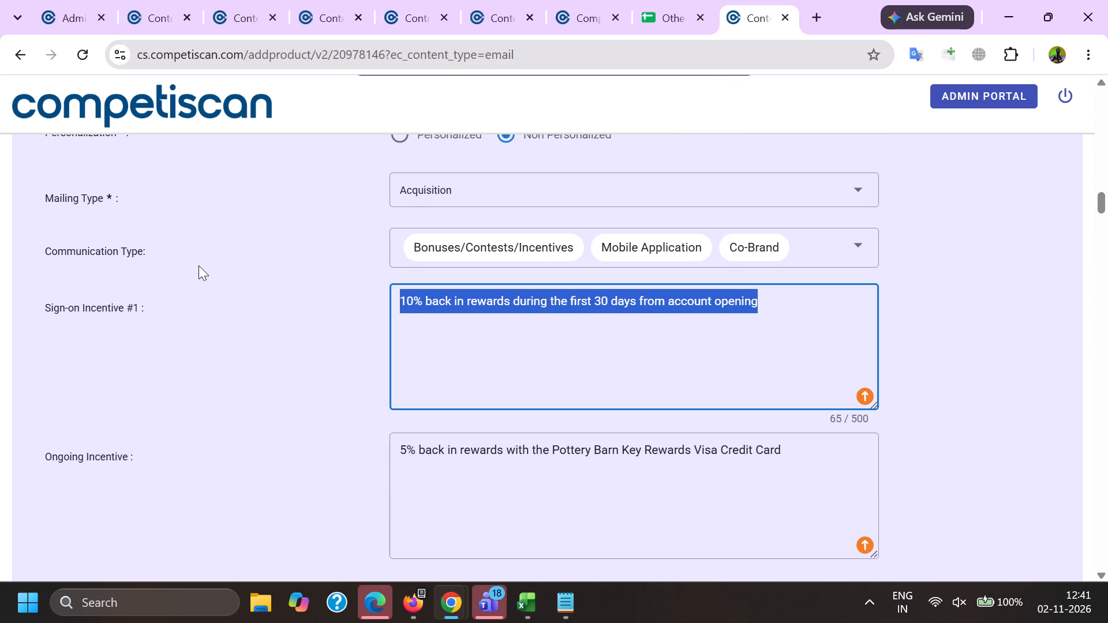
key(ctrl+c)
key(alt+Tab)
click(276, 362)
key(ctrl+v)
Copy "5% back in rewards with the Pottery Barn Key Rewards Visa Credit Card" from the reference record into Ongoing Incentive.
scroll(379, 187, down, 2)
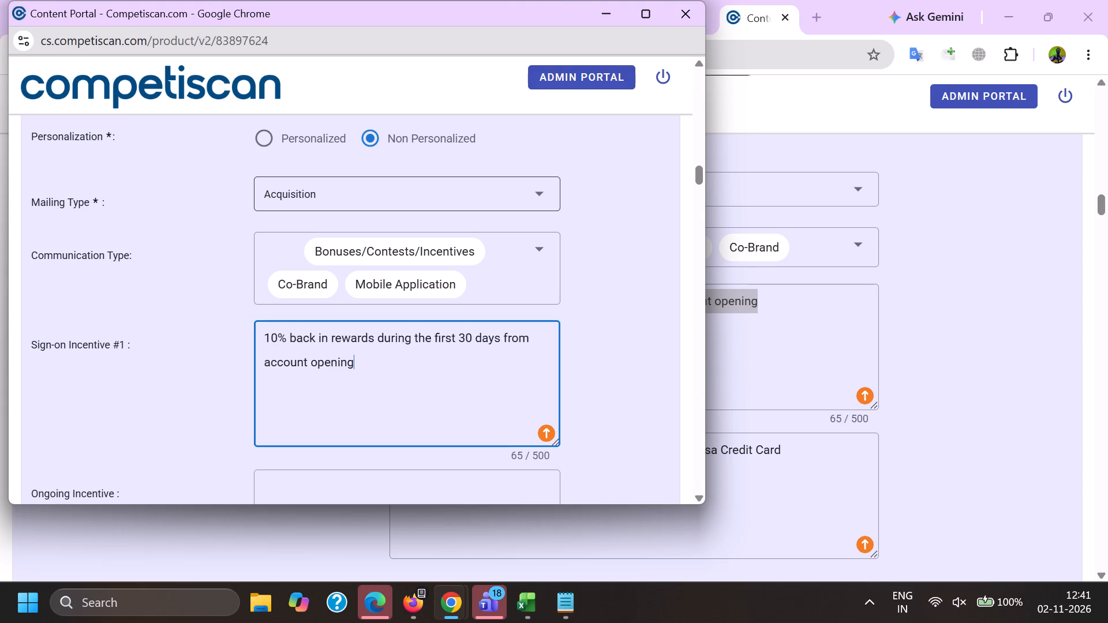
scroll(379, 187, down, 1)
click(354, 267)
key(alt+Tab)
drag(817, 456, 313, 432)
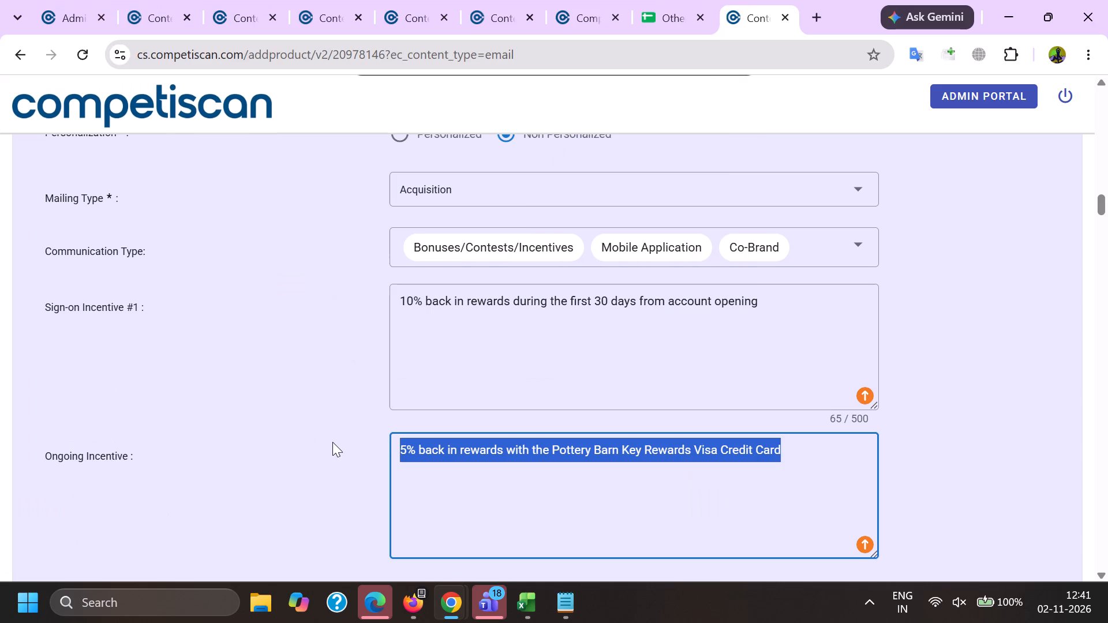
key(ctrl+c)
key(alt+Tab)
key(ctrl+v)
Set Sign-on Incentive Type #1 to Coupon/Discount and its incentive value to 10.00.
click(342, 371)
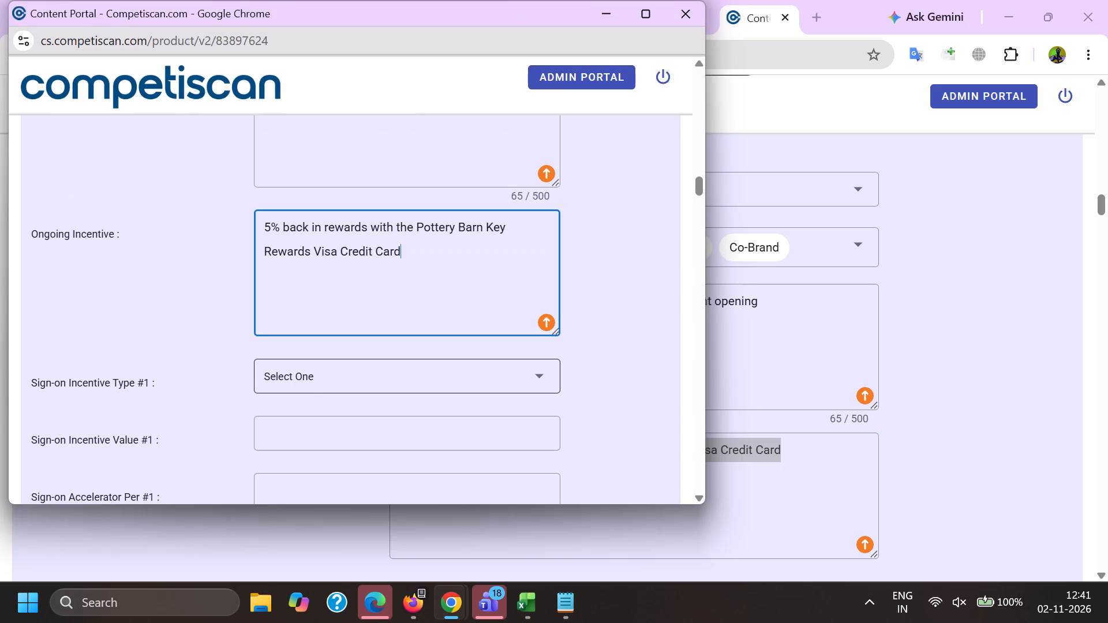
scroll(338, 384, down, 6)
scroll(332, 426, up, 5)
scroll(334, 314, down, 7)
click(339, 278)
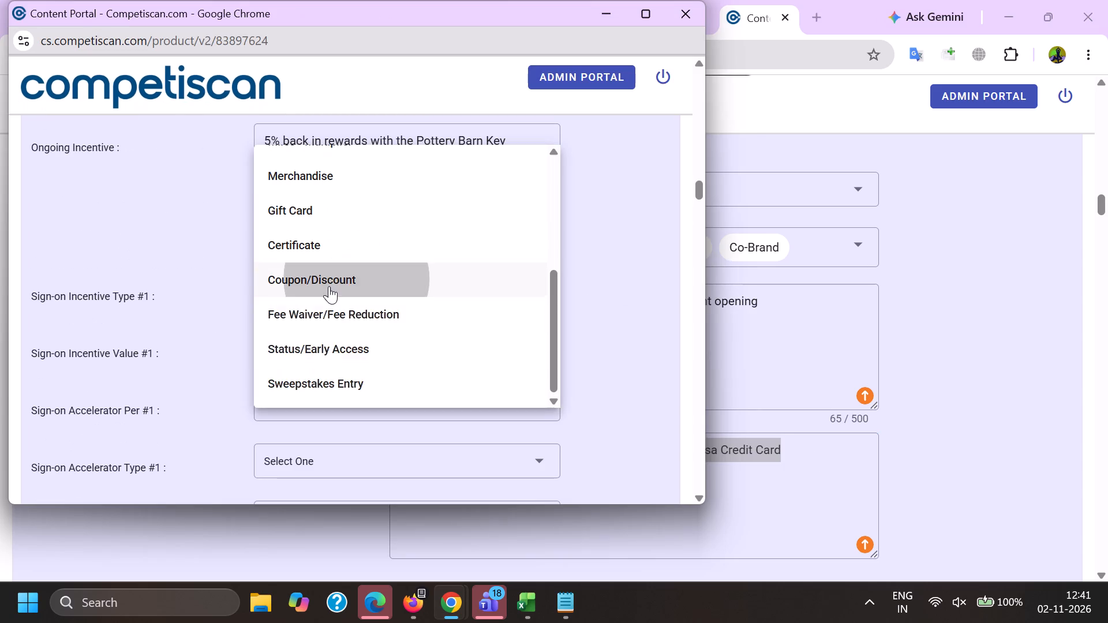
drag(153, 279, 156, 286)
click(301, 343)
key(1)
key(0)
key(period)
key(0)
key(0)
key(Tab)
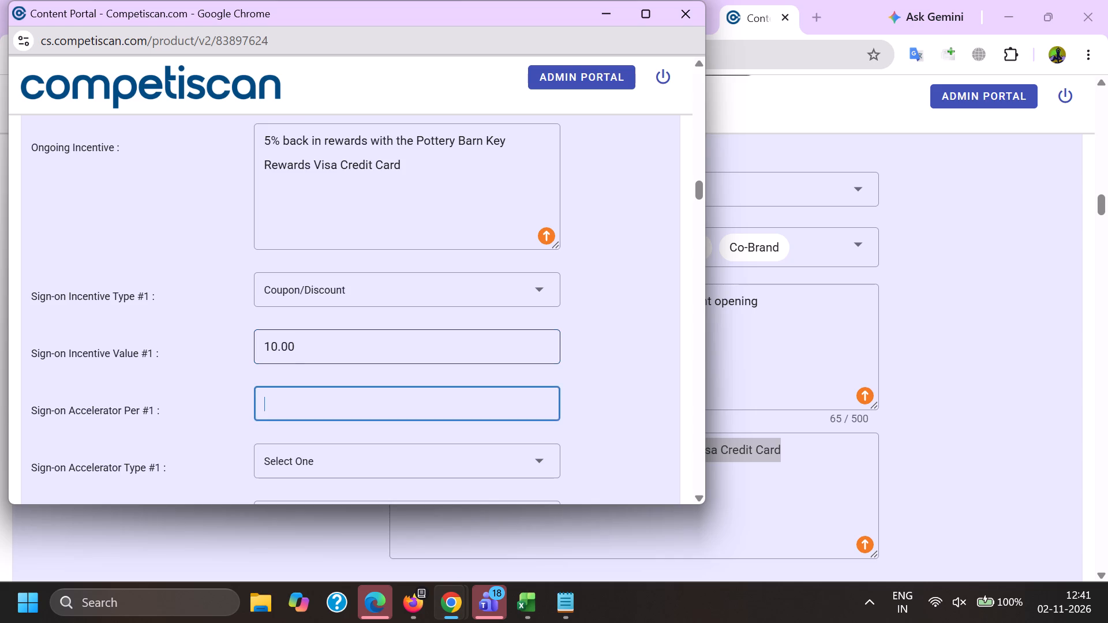
Enter 10.00 in the field following Sign-on Accelerator Type #1 and set the Sign-on Incentive Window #1 to 1 month.
key(Tab)
key(Tab)
key(1)
key(0)
text(.0)
key(0)
key(Tab)
key(Tab)
key(Tab)
key(1)
Set Sign-on Fixed date #1 to Yes.
scroll(280, 323, down, 3)
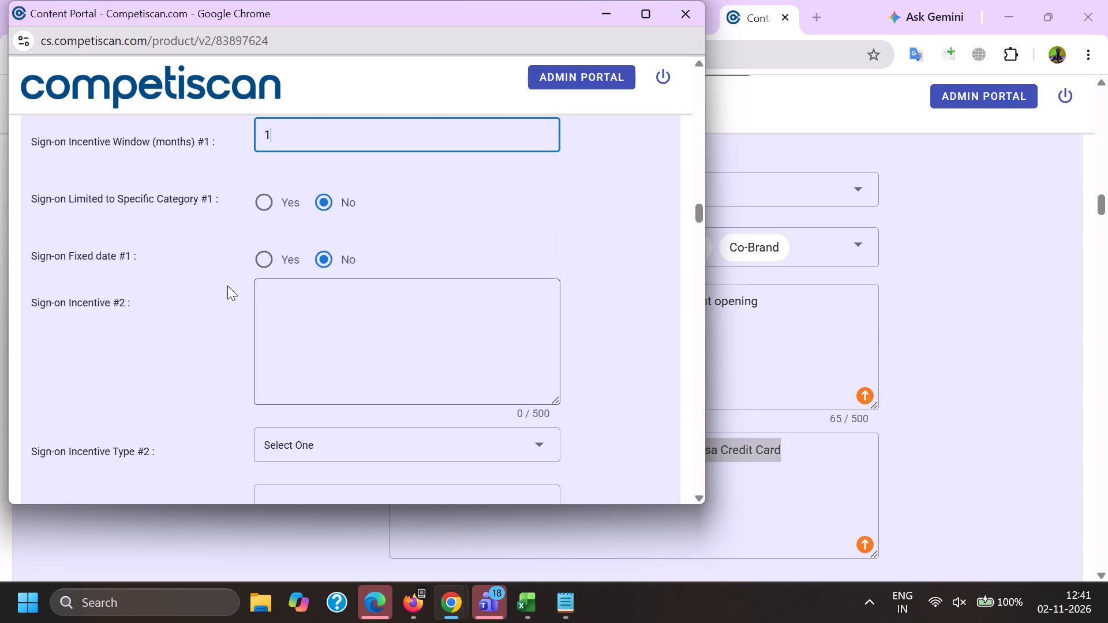
click(259, 252)
Set the payment card application type to Invitation to Apply.
scroll(257, 252, down, 15)
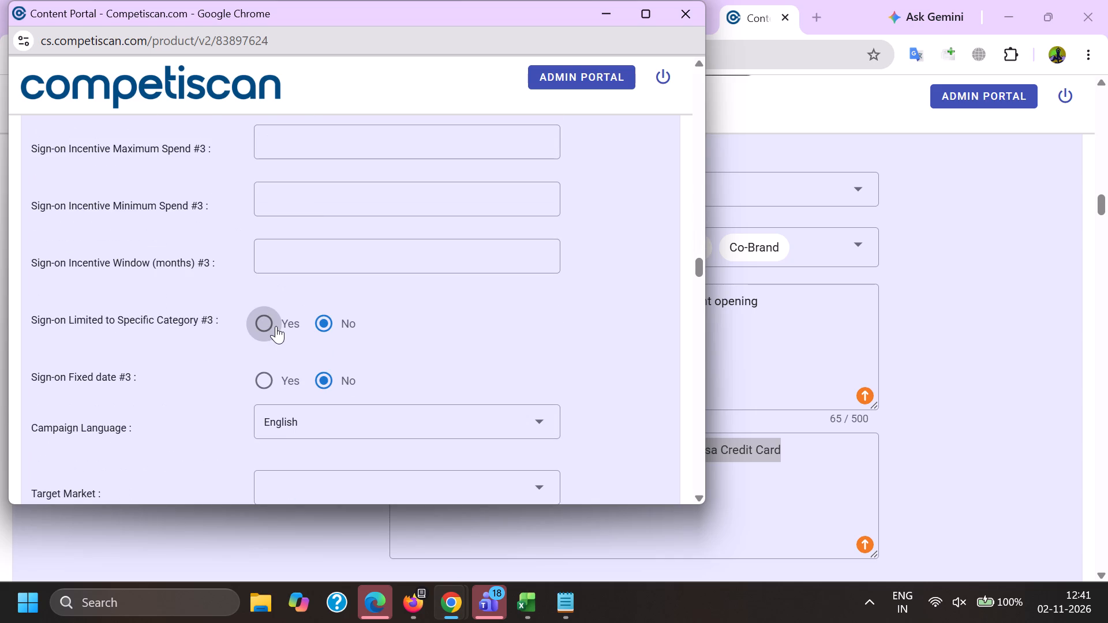
scroll(292, 254, down, 5)
click(296, 256)
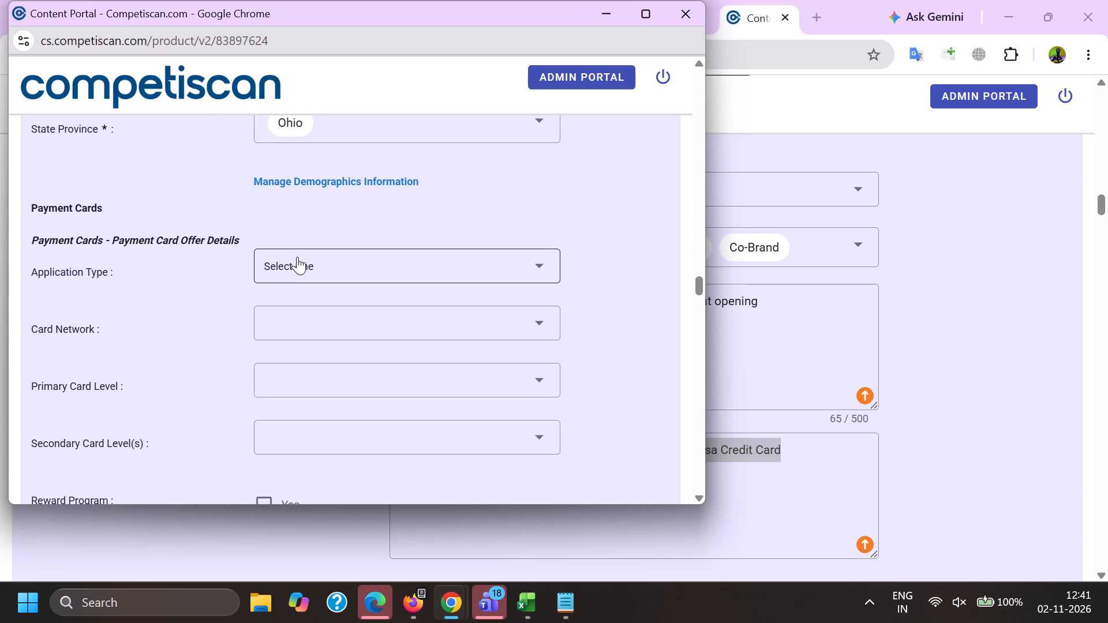
scroll(347, 170, down, 2)
click(357, 171)
click(211, 154)
Set the primary card level to Visa Signature and the card network to Visa.
click(294, 196)
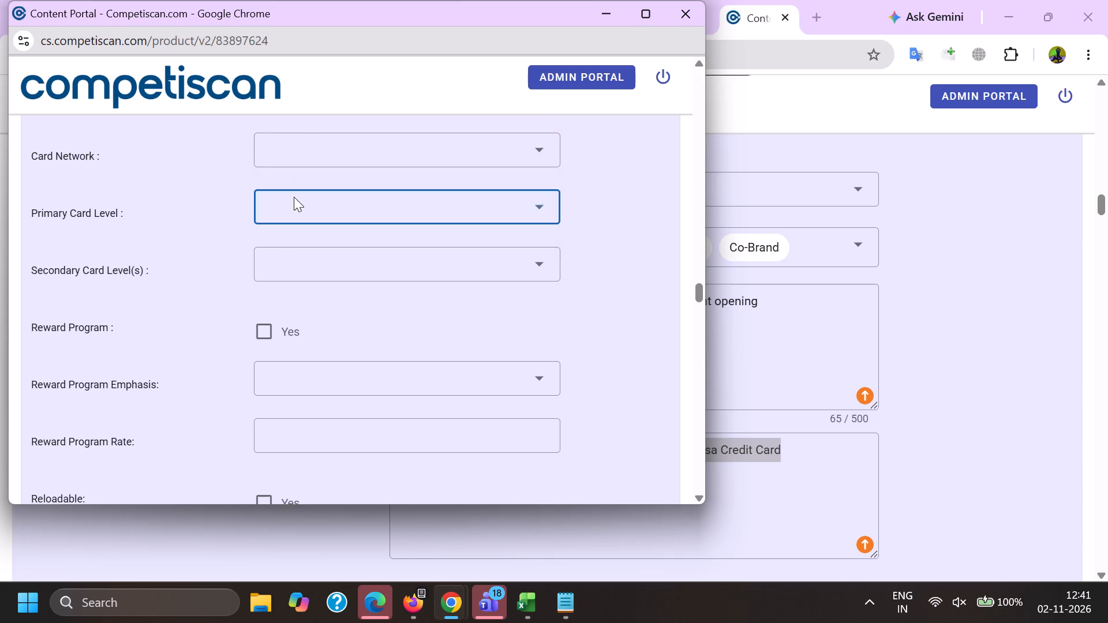
scroll(327, 375, down, 3)
click(336, 384)
click(160, 361)
scroll(192, 361, up, 1)
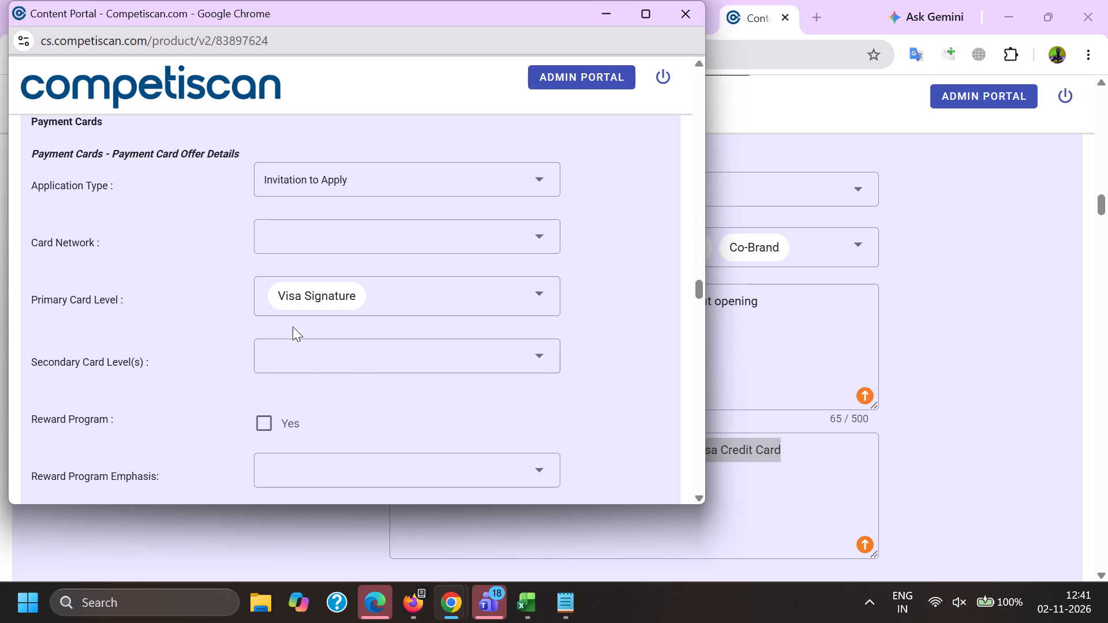
click(278, 227)
scroll(289, 191, down, 1)
click(330, 329)
click(187, 303)
Mark the payment card's Reward Program as Yes.
click(260, 339)
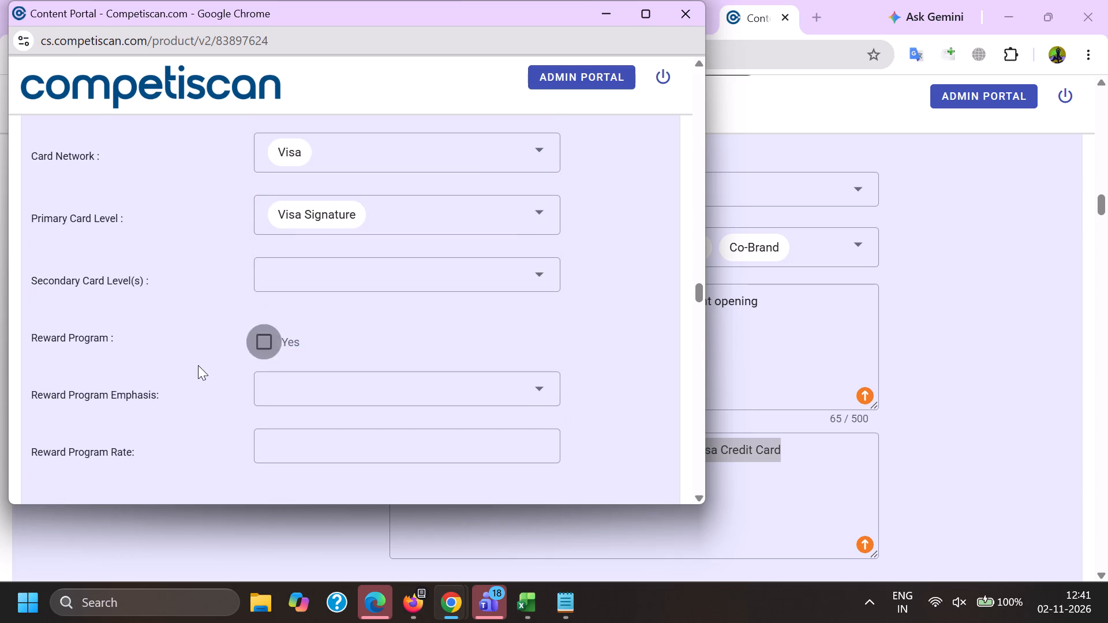
click(198, 365)
Mark Credit Card Mentioned in the Non-Profit/Consumer Services/Retail credit section.
key(End)
click(269, 222)
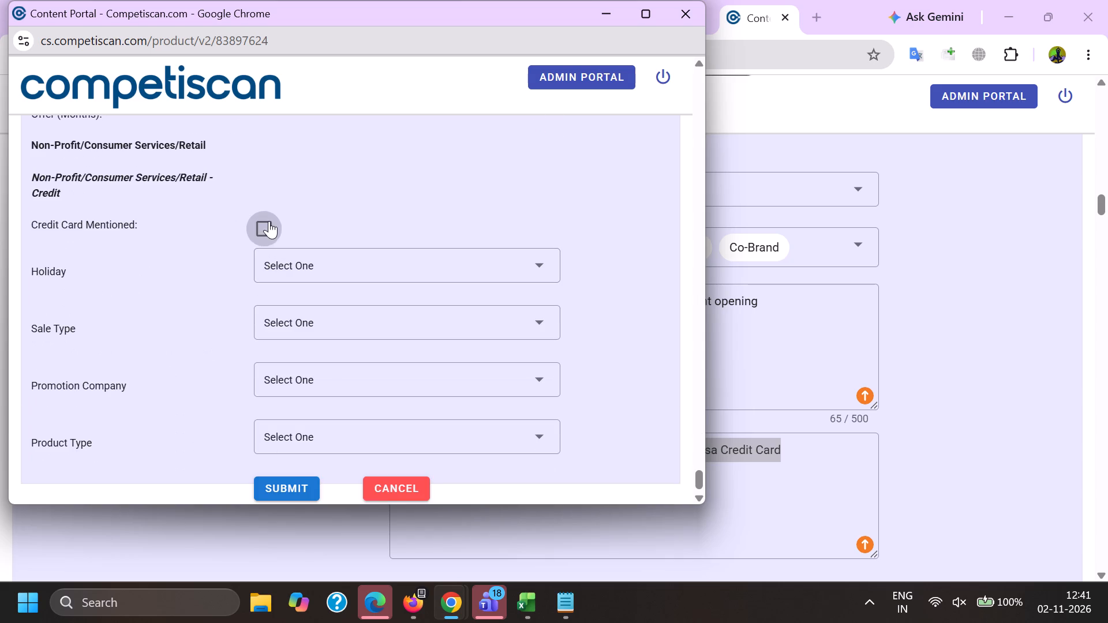
Submit the completed product record.
click(287, 481)
Switch to Firefox and rerun the panelist email search for "Capital one" in subject and body.
click(416, 616)
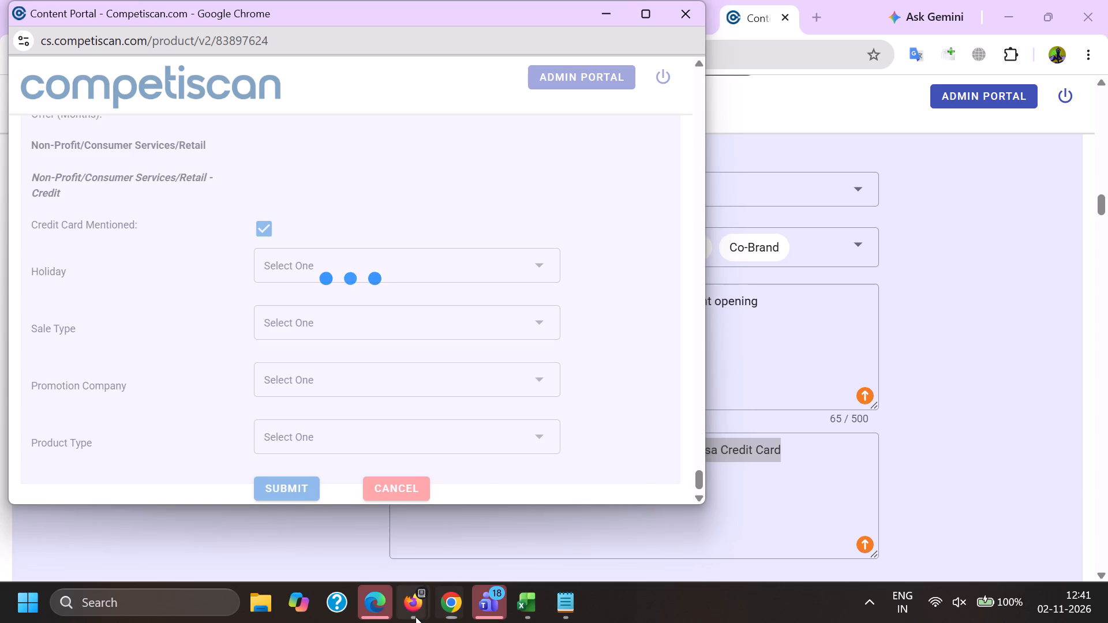
click(109, 515)
click(128, 0)
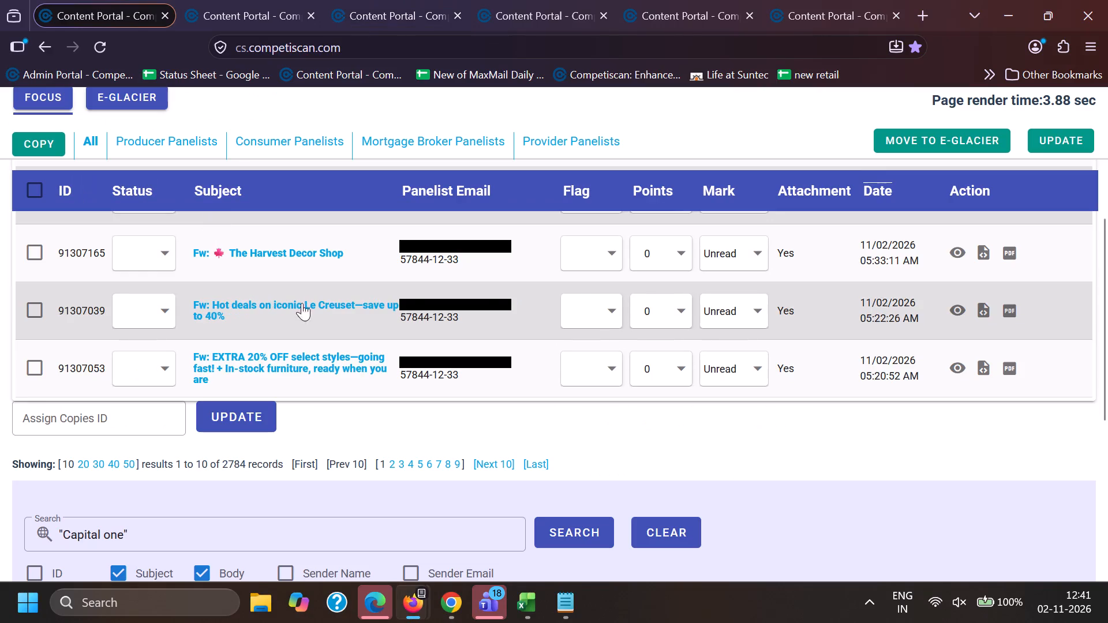
click(575, 519)
click(302, 0)
click(129, 0)
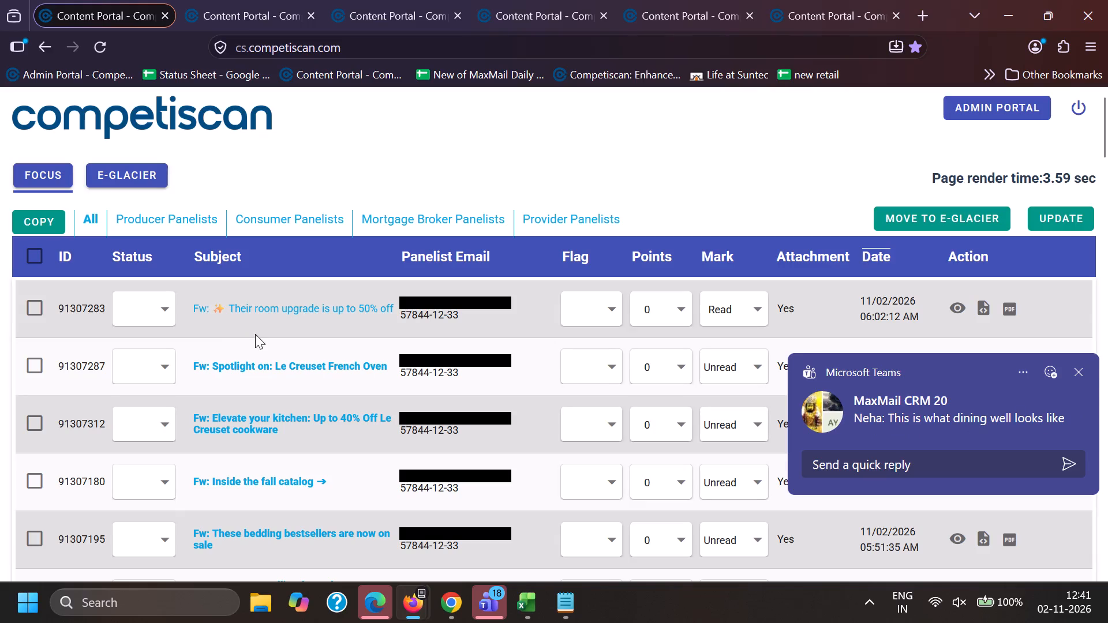
Examine the subjects, flags and dates in the "Capital one" results for retail credit-card emails.
scroll(291, 374, down, 3)
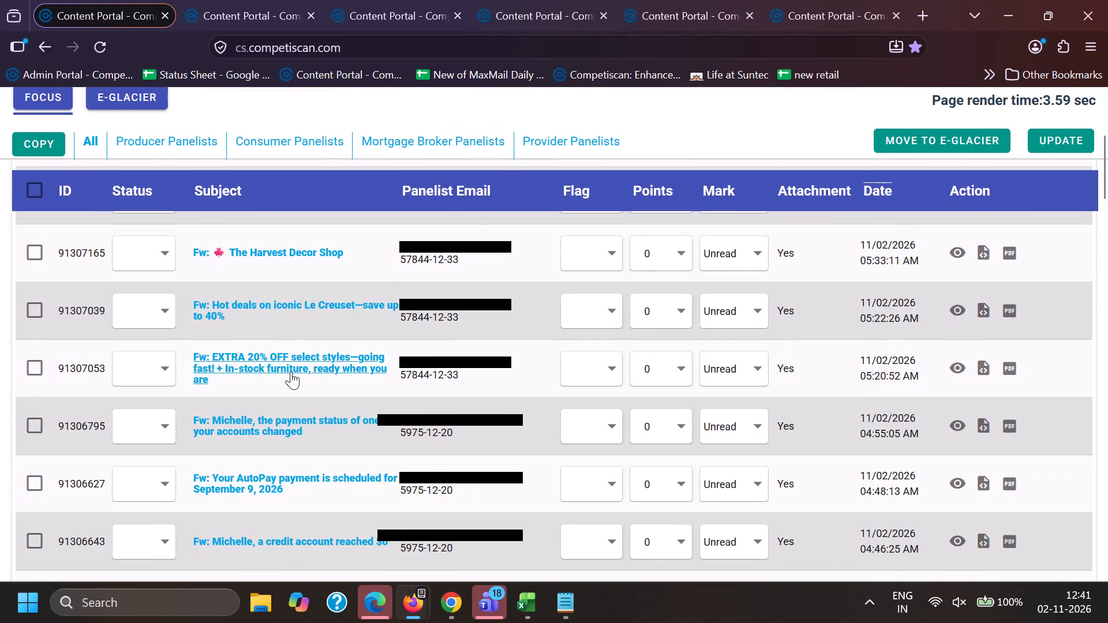
scroll(291, 370, down, 4)
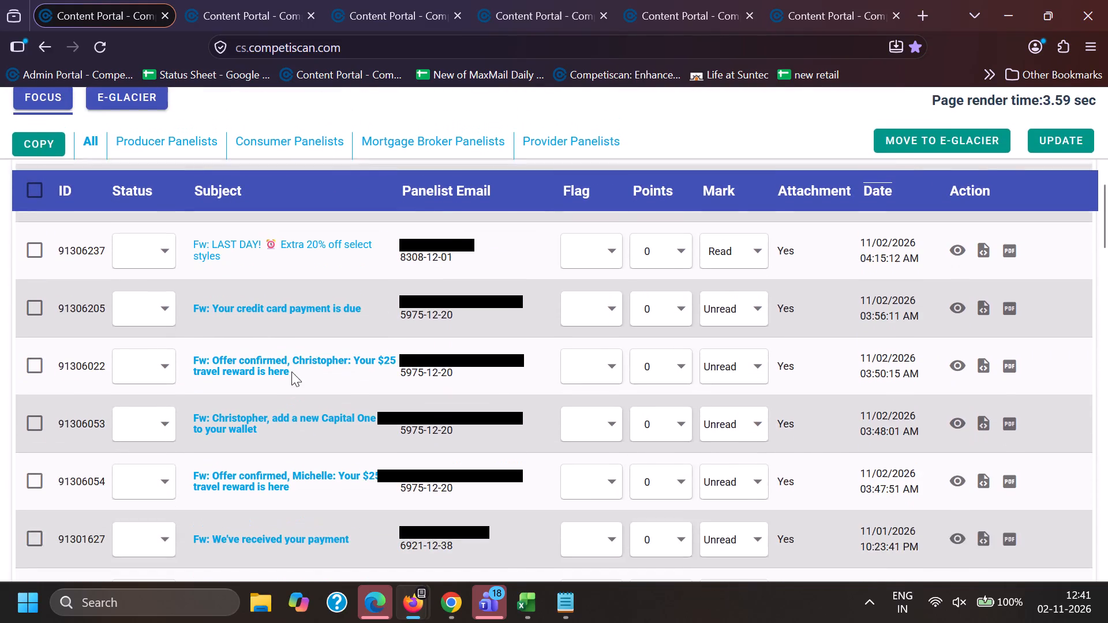
scroll(291, 371, down, 2)
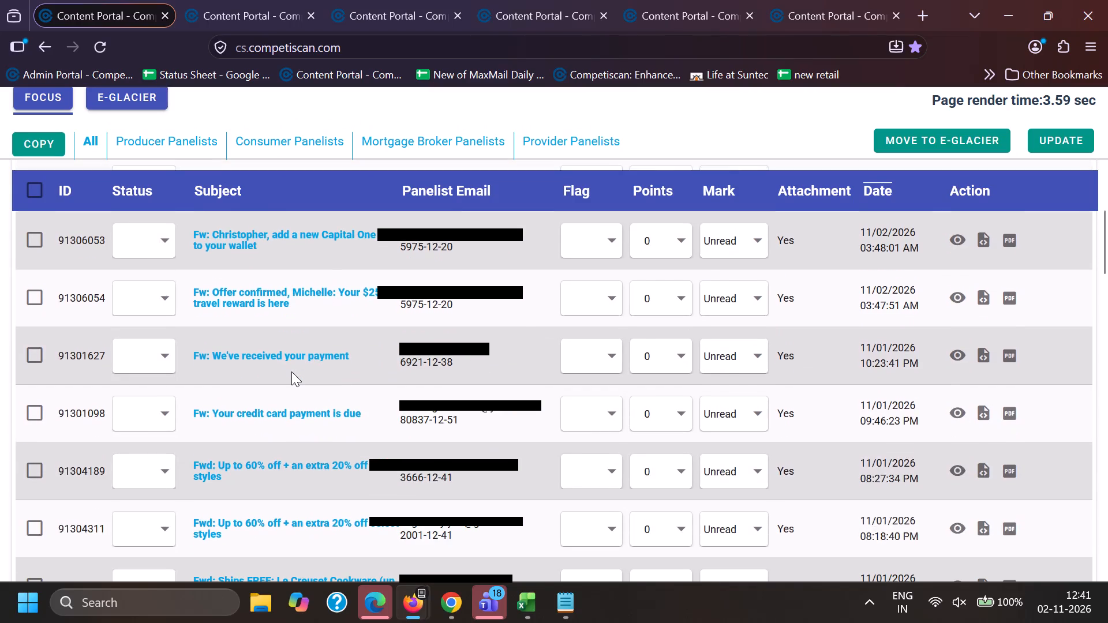
scroll(291, 371, down, 4)
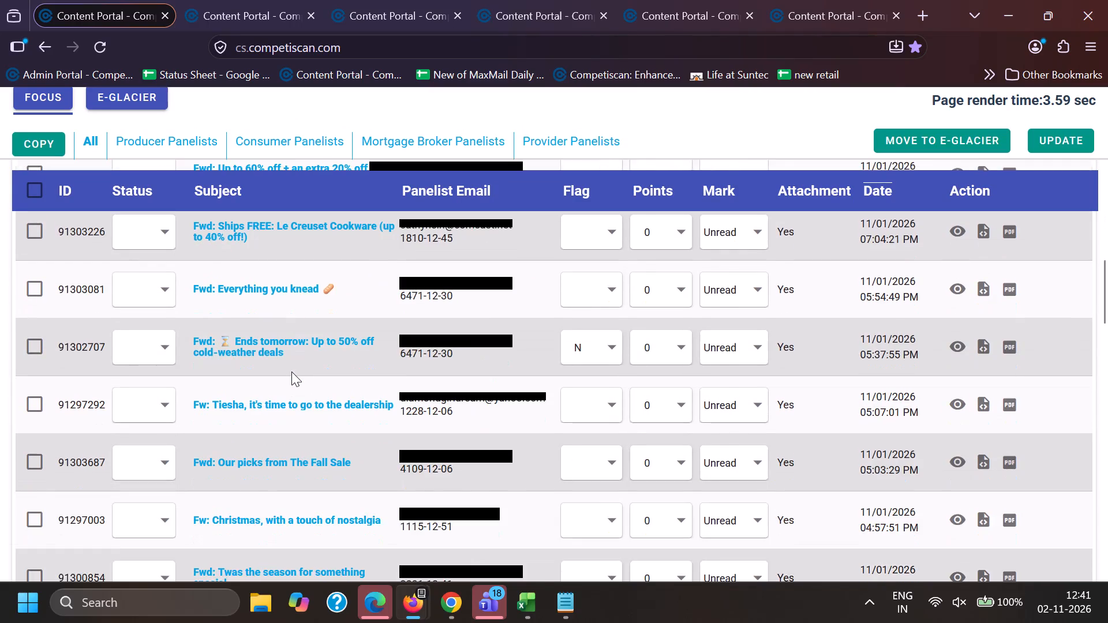
scroll(291, 371, down, 5)
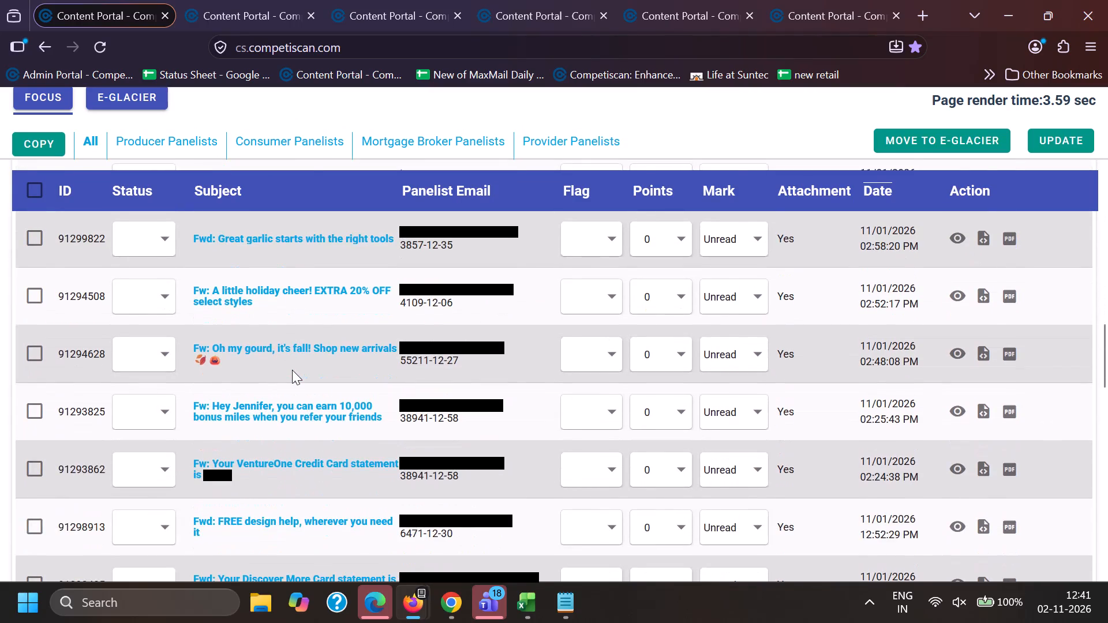
scroll(287, 377, down, 4)
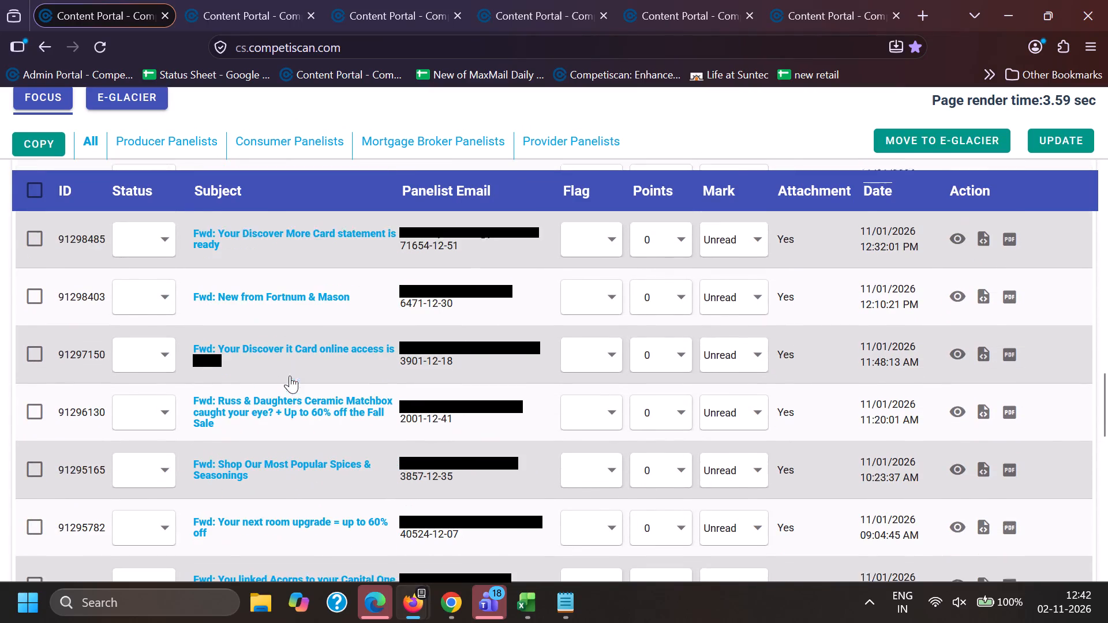
scroll(290, 374, down, 2)
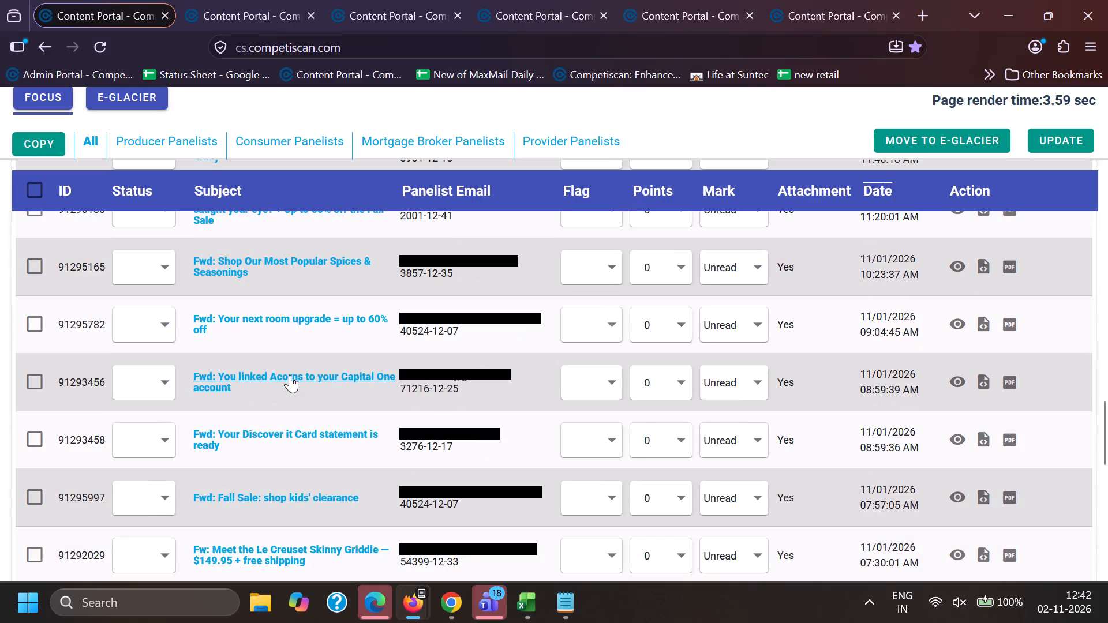
scroll(290, 375, down, 3)
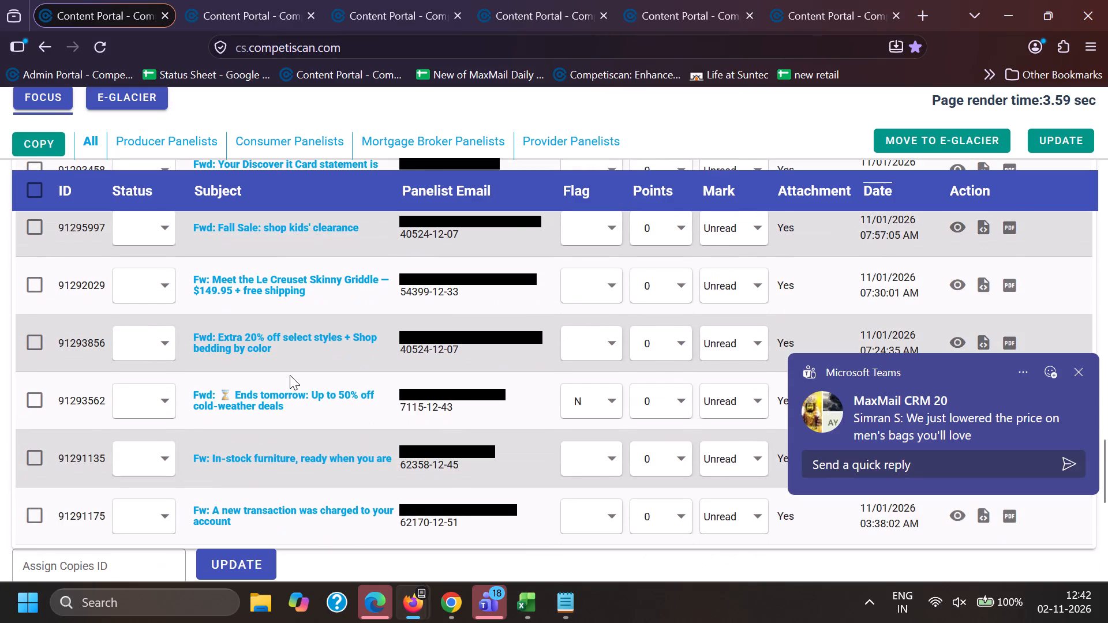
Bring up the email results list containing the J.P. Morgan consultation offers.
click(364, 0)
click(292, 0)
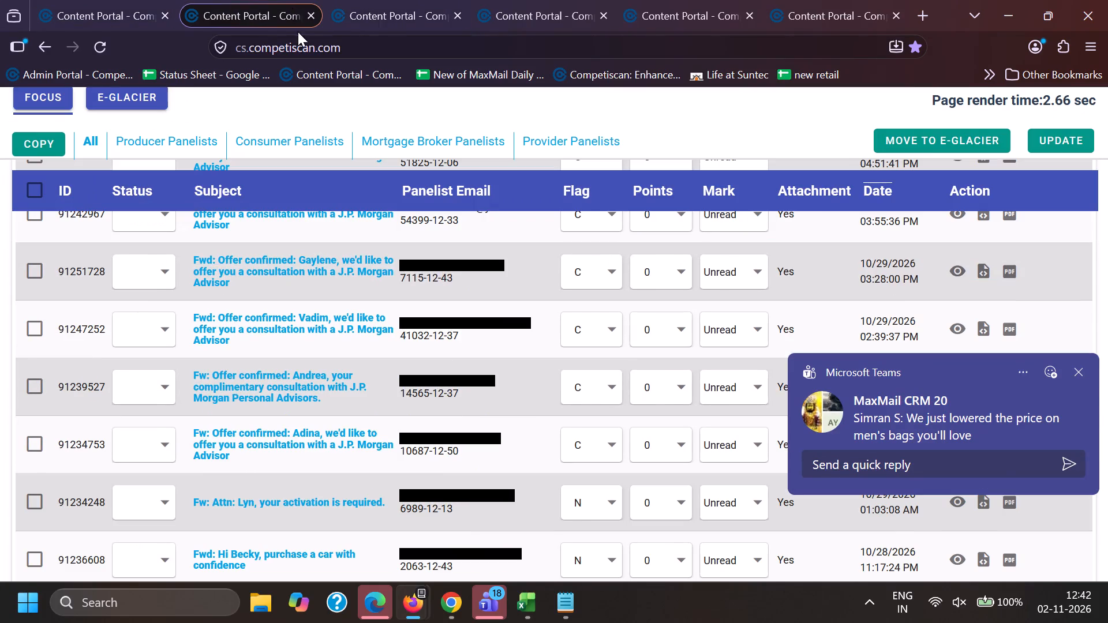